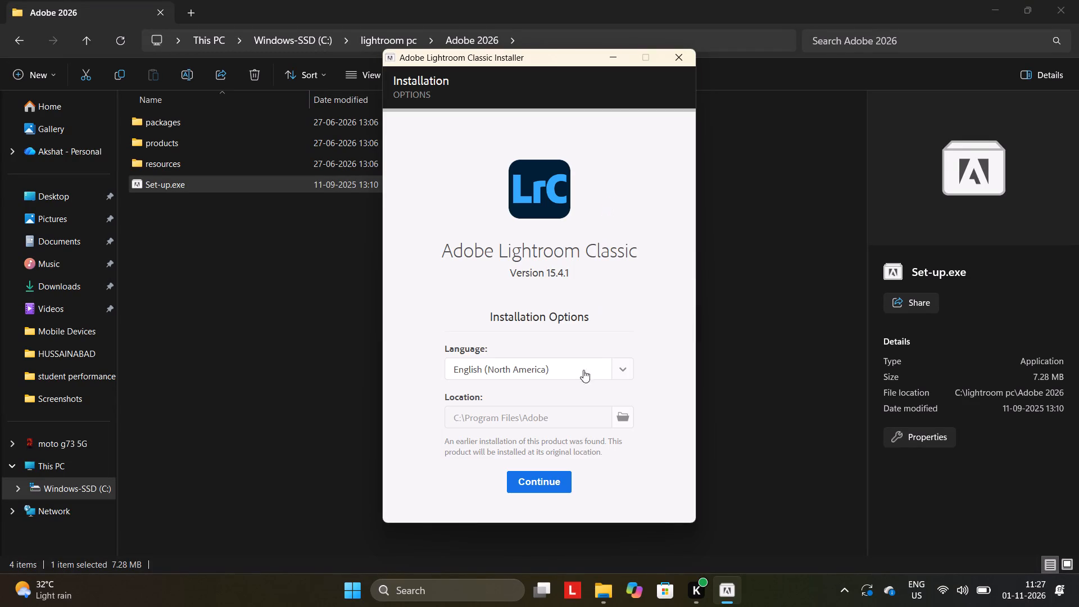
Start installing Adobe Lightroom Classic 15.4.1 with the English (North America) language and the existing install location.
left_click(549, 487)
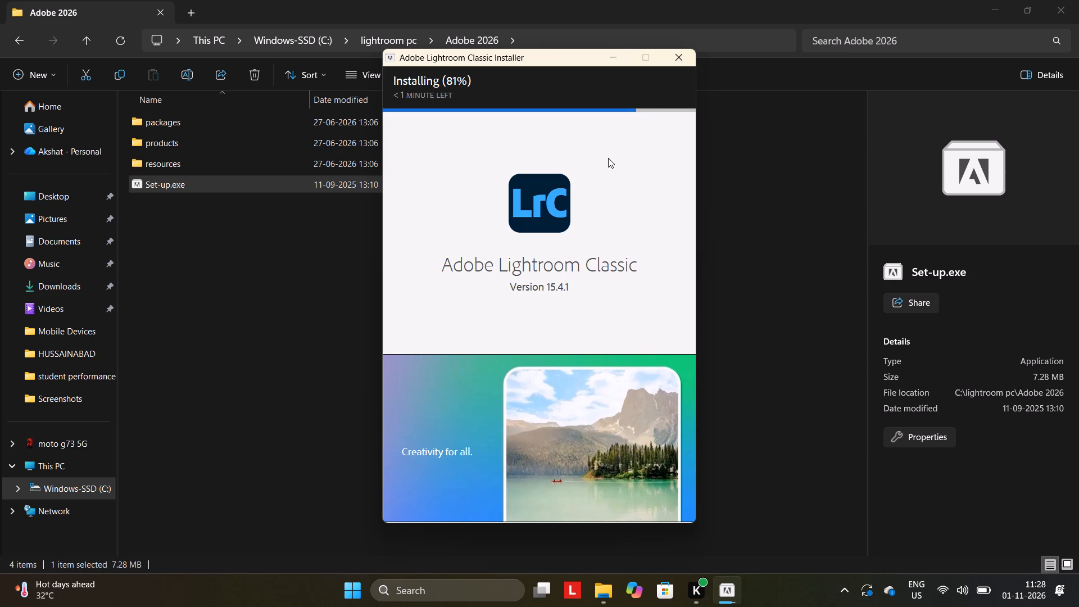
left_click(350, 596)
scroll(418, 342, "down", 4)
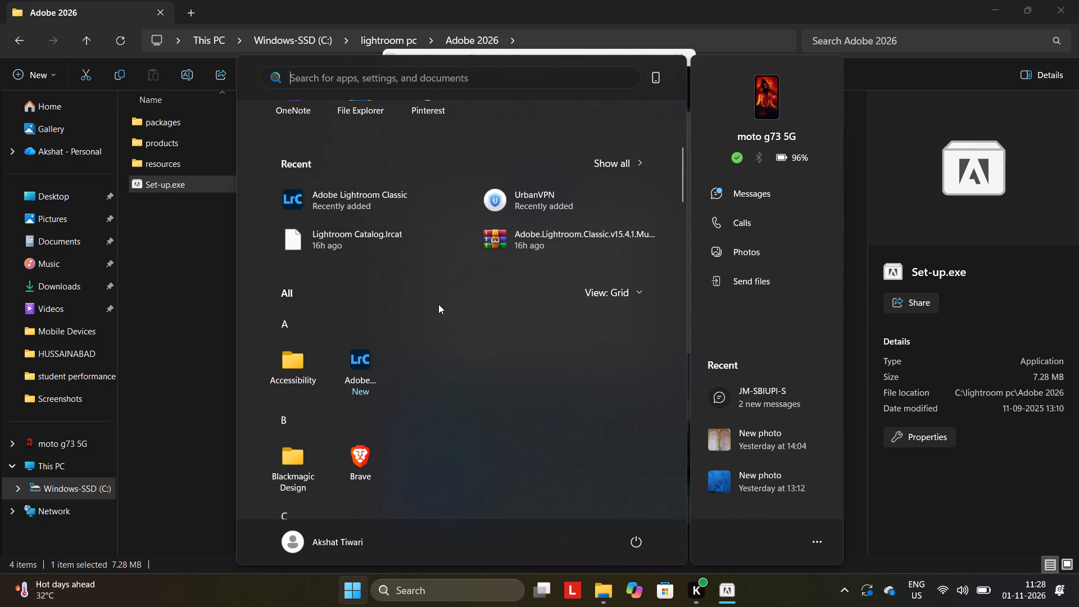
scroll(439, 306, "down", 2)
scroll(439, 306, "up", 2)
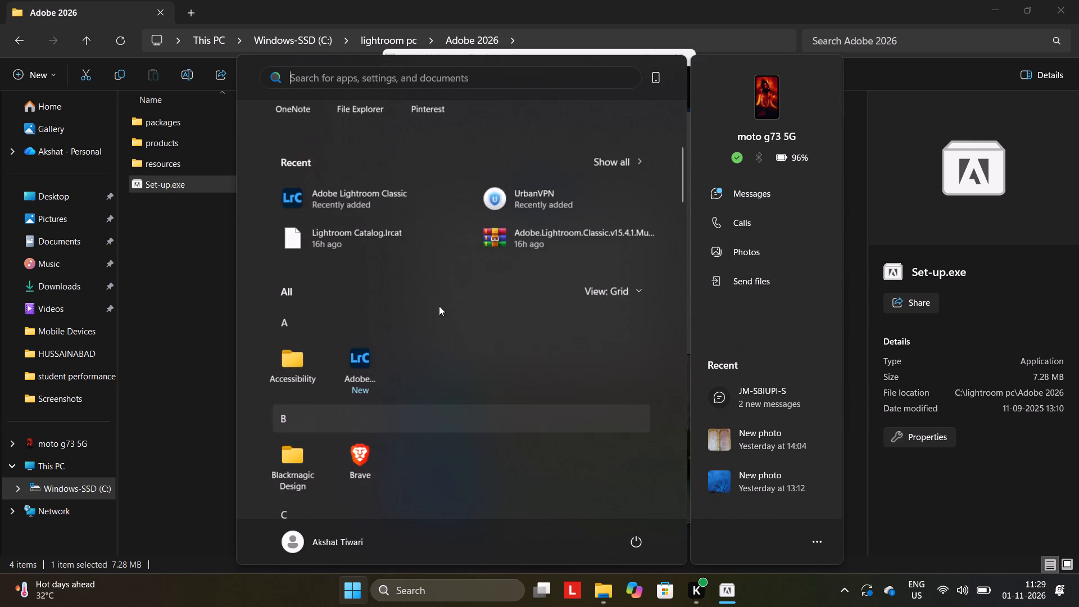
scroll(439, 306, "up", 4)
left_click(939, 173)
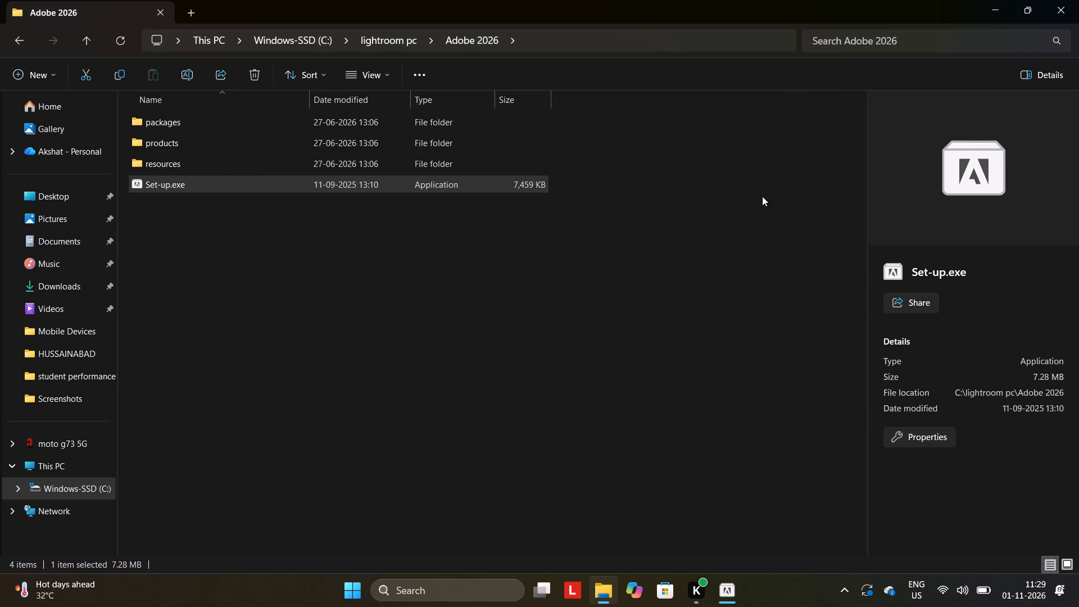
Switch back to the installer, launch Adobe Lightroom Classic from it and maximise its window.
left_click(724, 594)
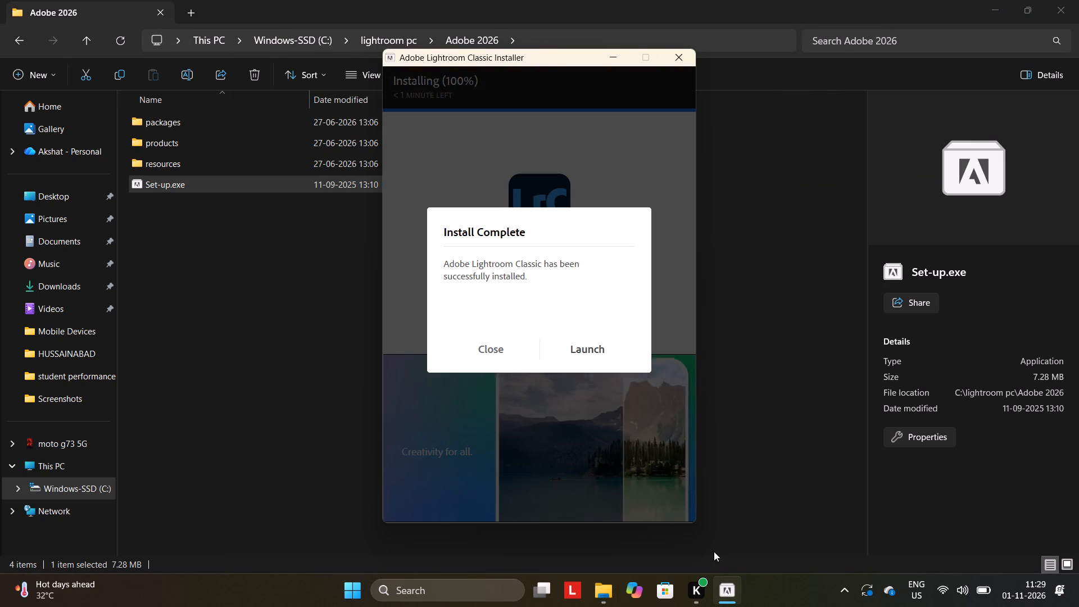
left_click(600, 351)
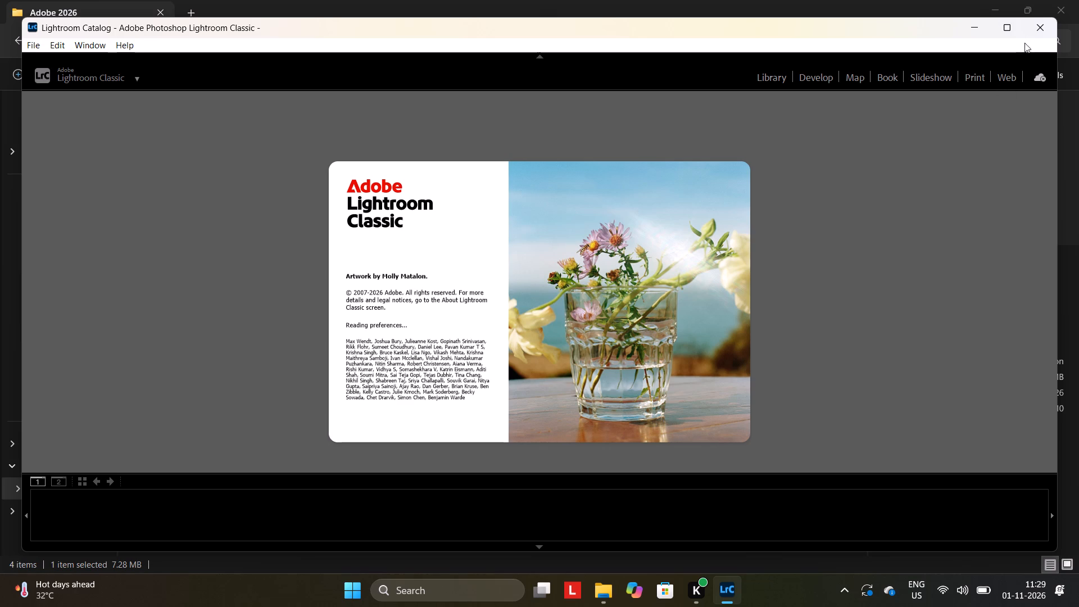
left_click(1006, 29)
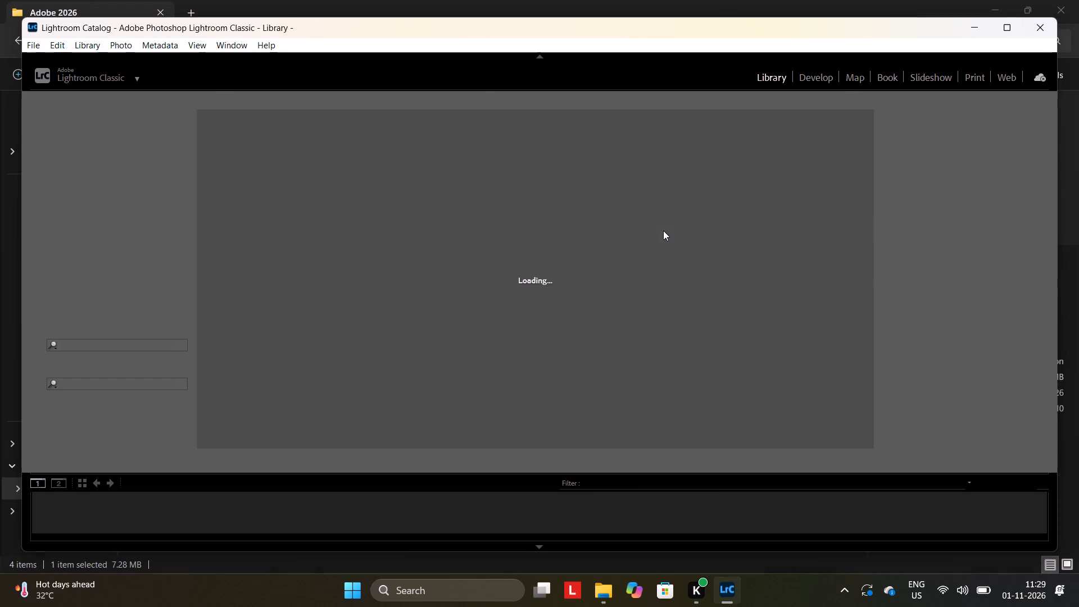
left_click(1007, 29)
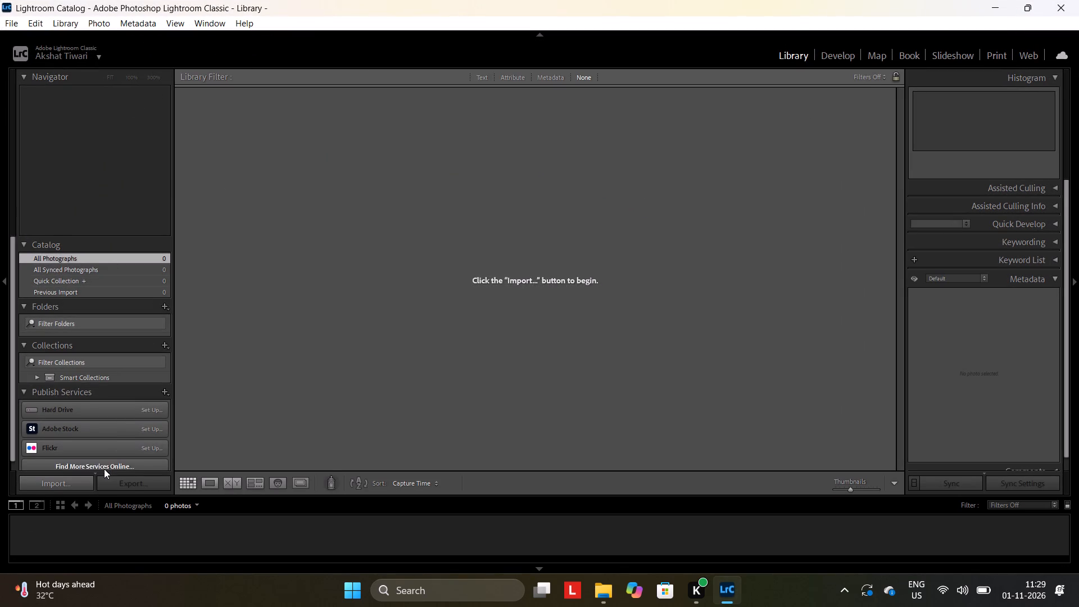
Set the HUSSAINABAD folder inside 2026 as the photo import source and deselect all of its photos for import.
left_click(71, 484)
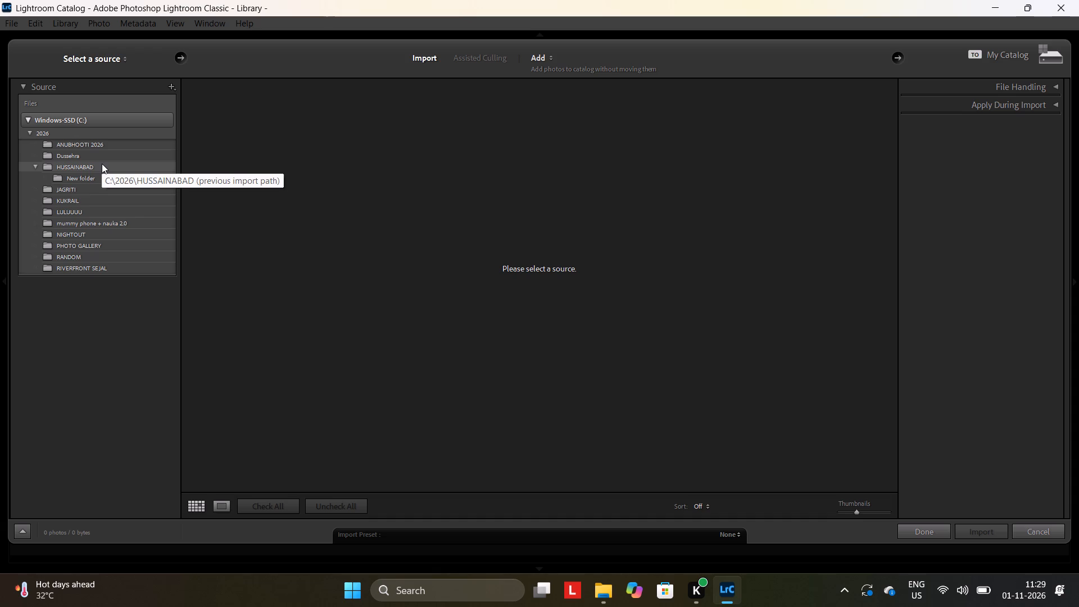
left_click(103, 167)
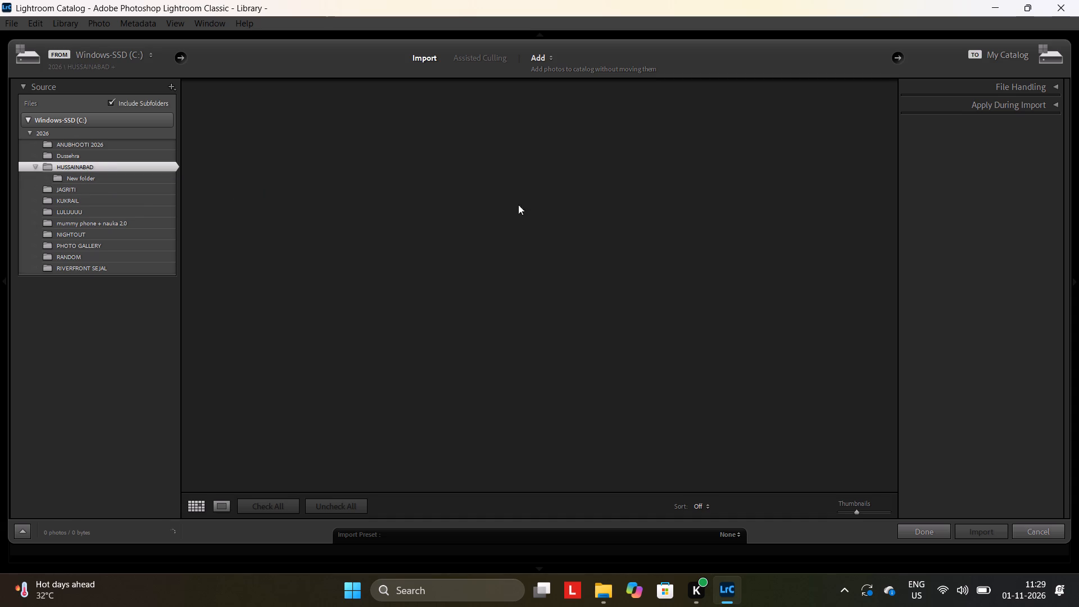
scroll(559, 214, "down", 20)
scroll(559, 214, "down", 20)
scroll(559, 214, "down", 2)
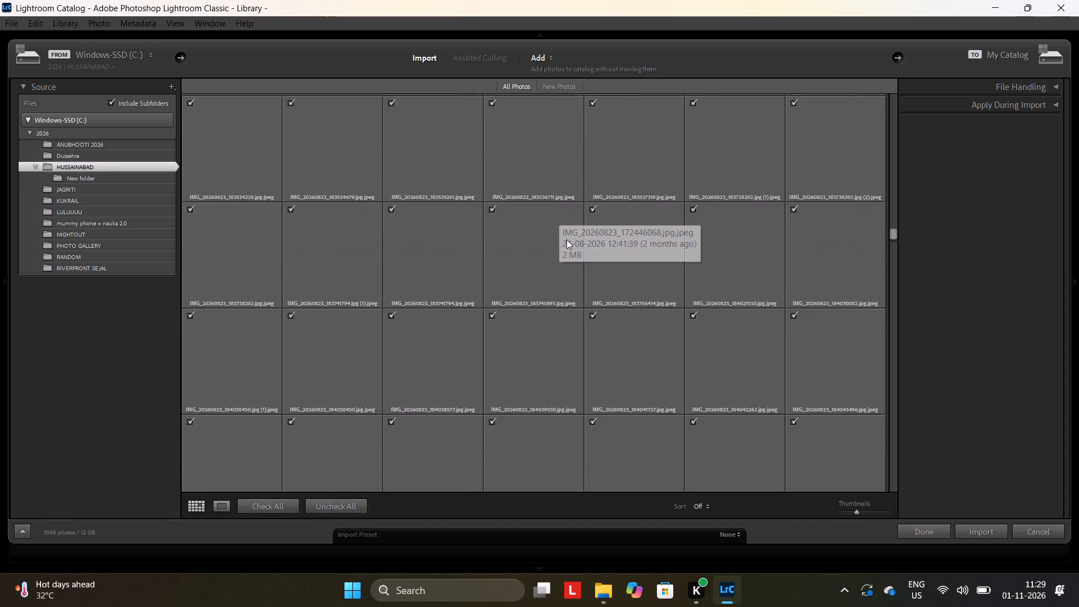
scroll(566, 239, "down", 19)
scroll(566, 241, "up", 20)
scroll(566, 241, "up", 14)
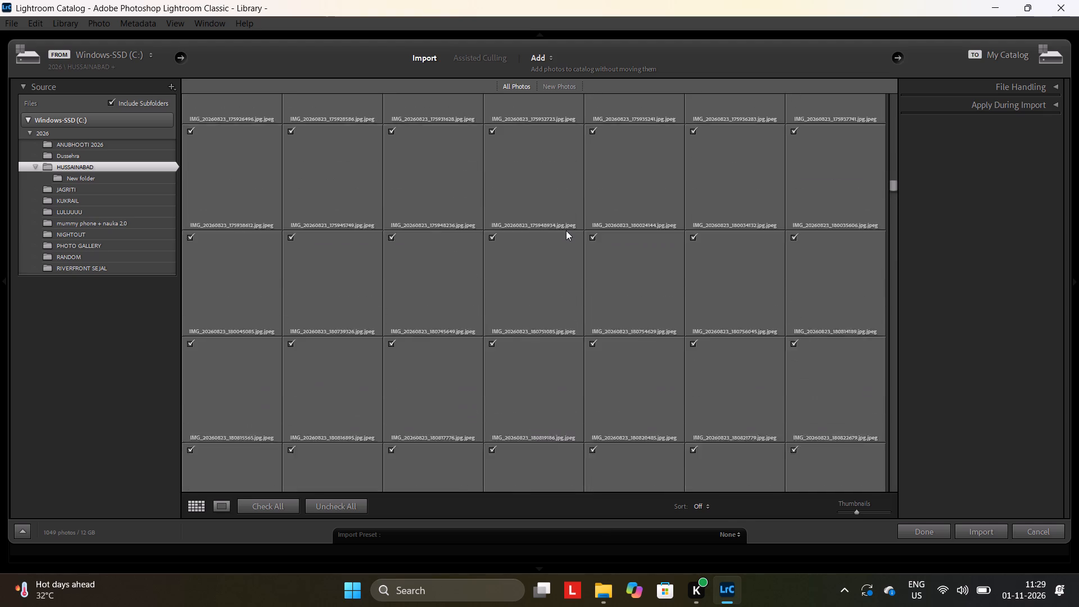
scroll(566, 230, "up", 20)
scroll(566, 230, "up", 10)
scroll(452, 161, "up", 4)
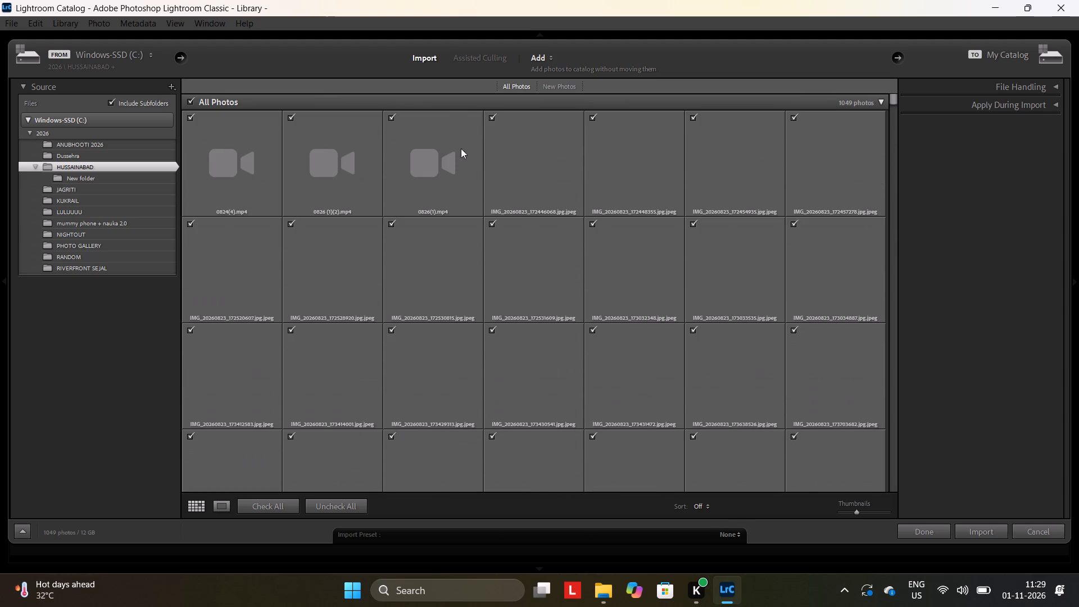
left_click(218, 101)
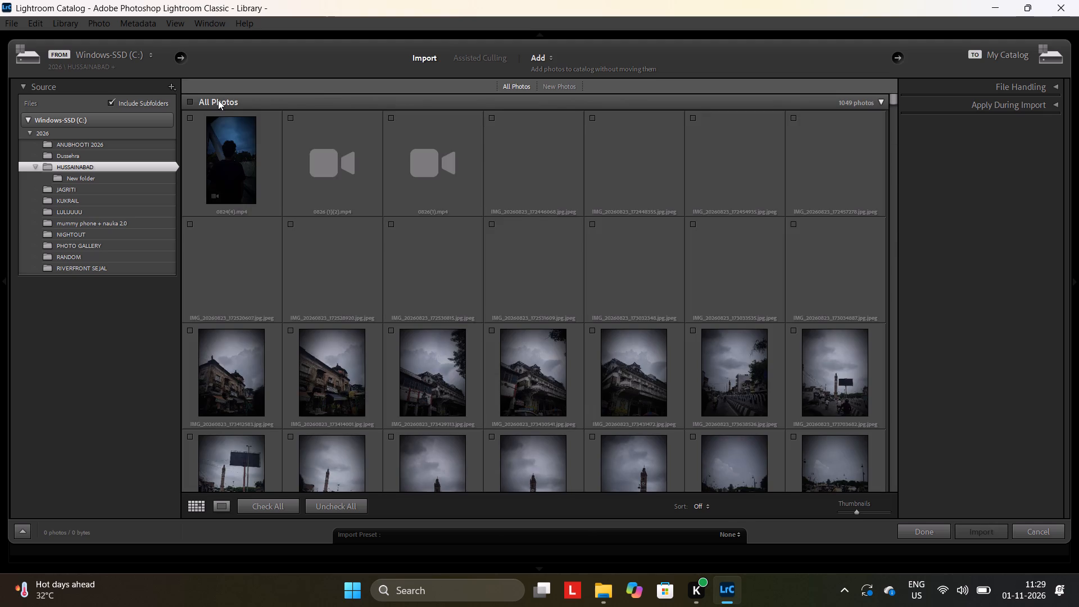
Mark only the clock-tower photo IMG_20260823_173715936.jpg.jpeg and import it into the catalog.
scroll(524, 287, "down", 2)
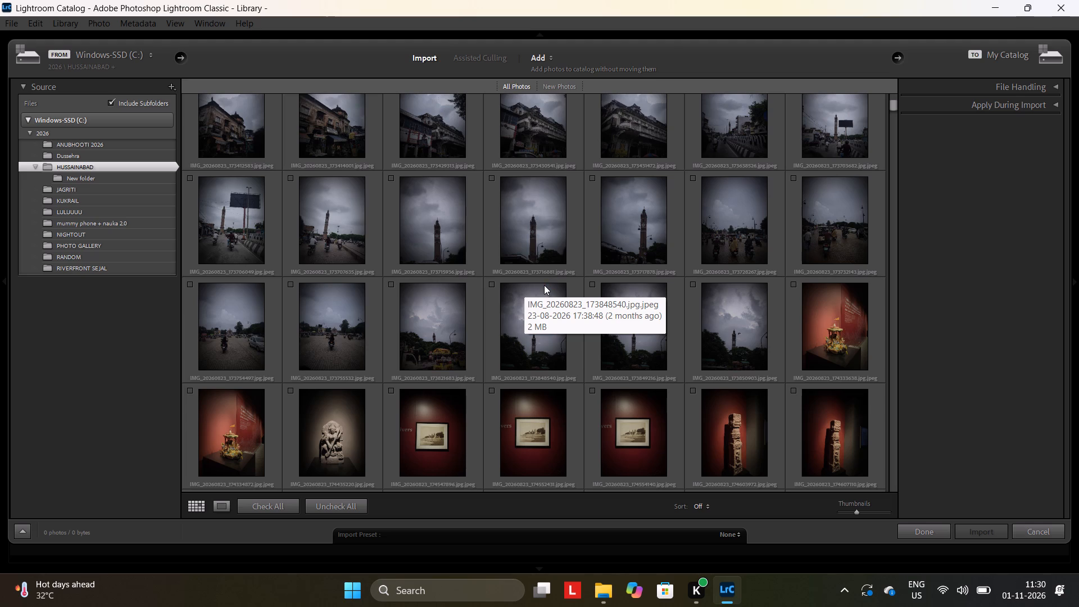
left_click(439, 233)
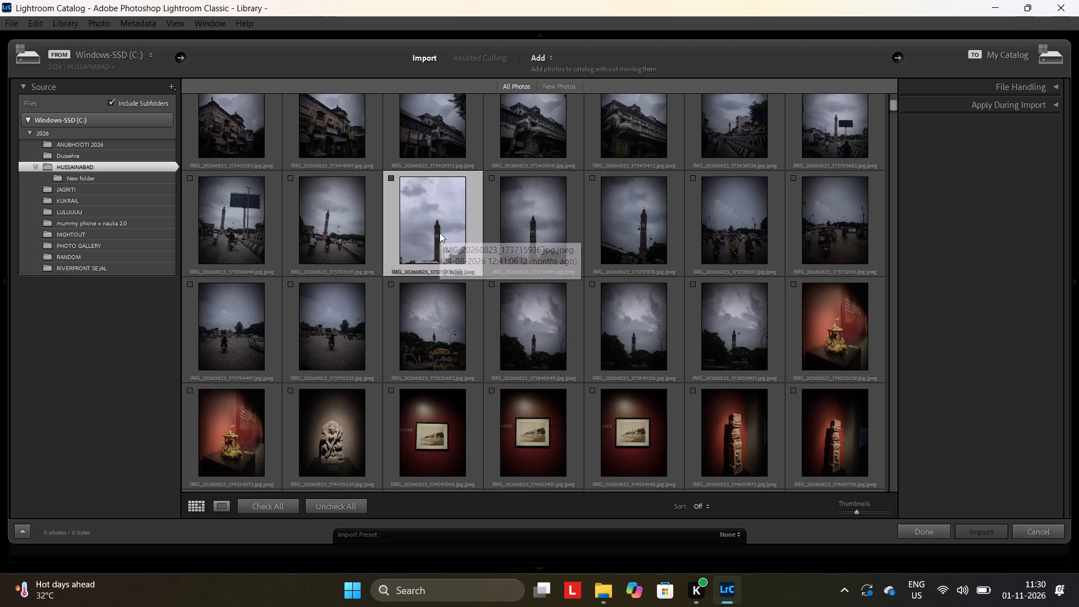
left_click(439, 233)
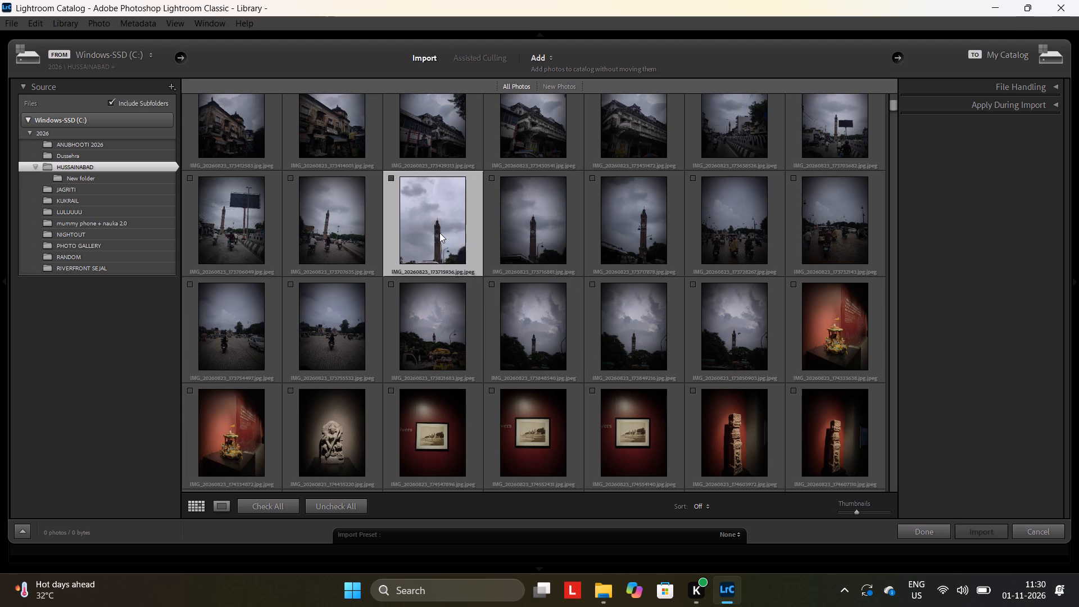
left_click(439, 233)
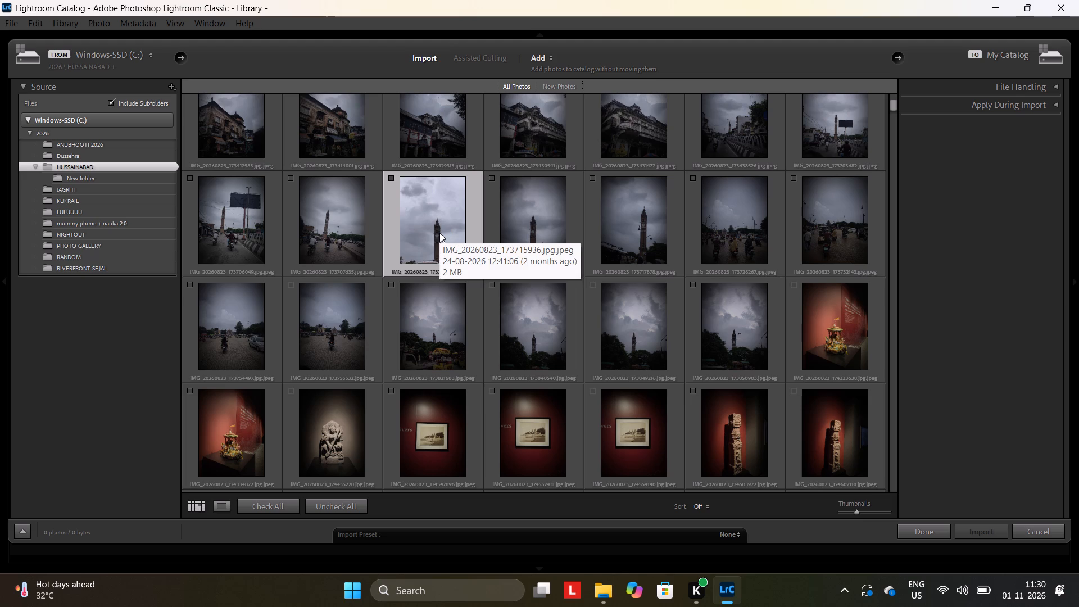
left_click(391, 177)
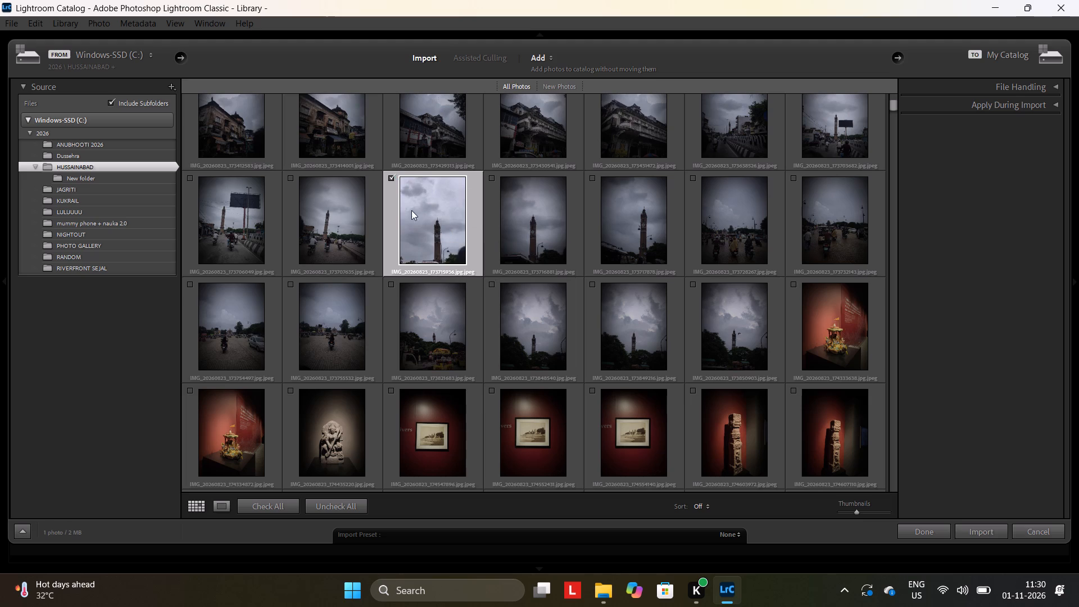
left_click(978, 531)
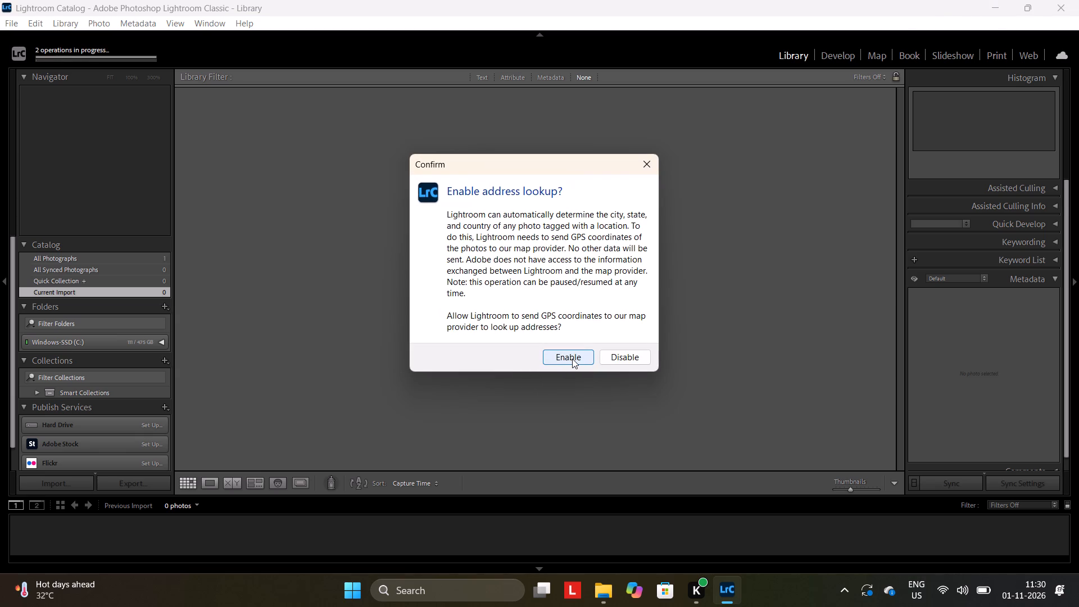
Disable the address lookup that sends GPS coordinates to the map provider.
left_click(629, 360)
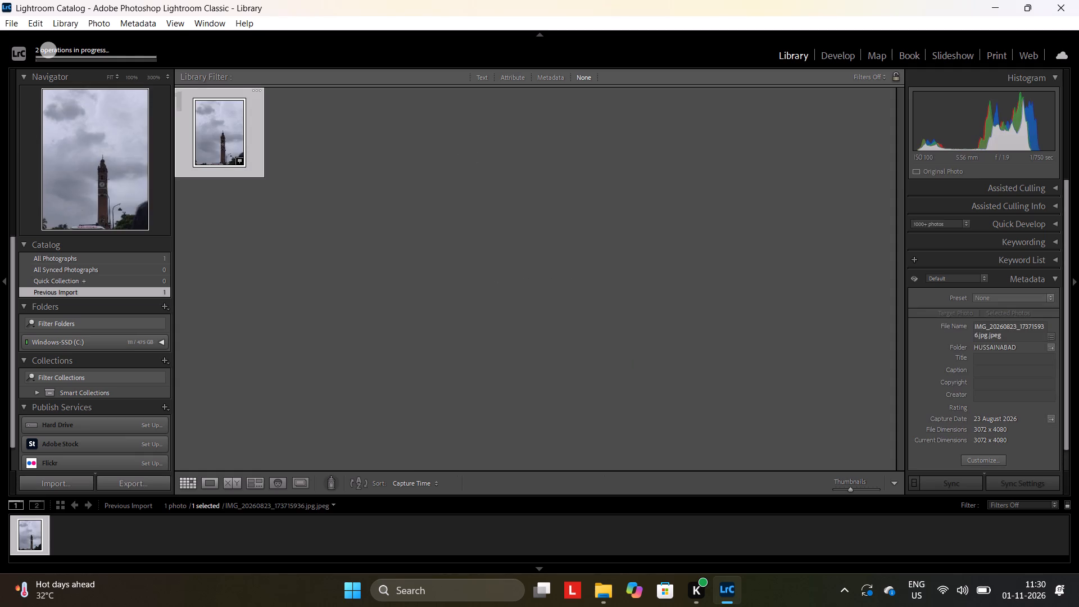
Add the imported clock-tower photo to the Quick Collection.
left_click(545, 174)
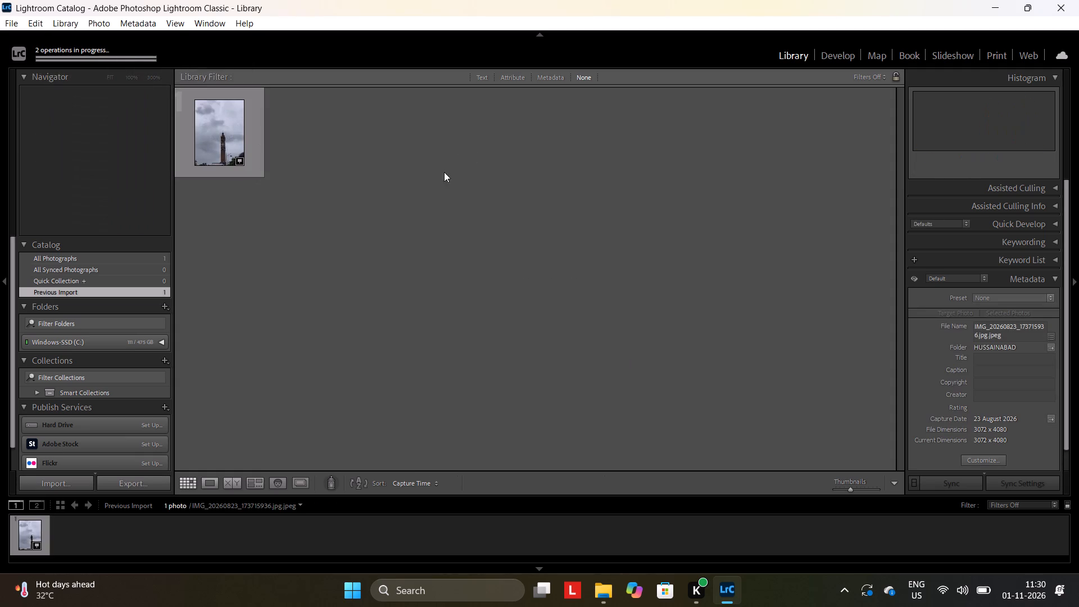
left_click(229, 125)
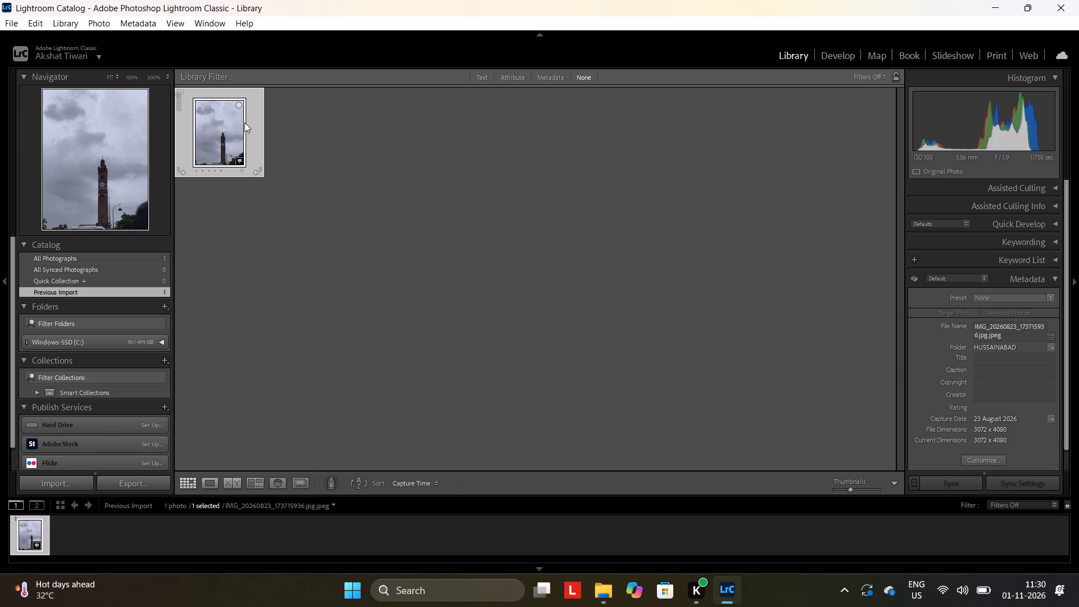
left_click(243, 100)
left_click(241, 106)
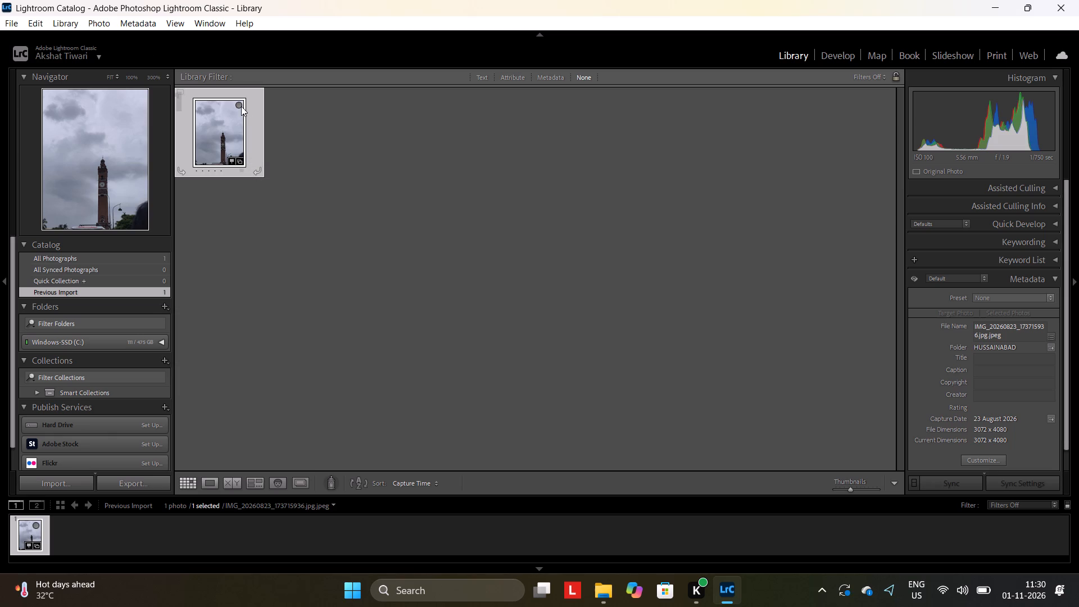
left_click(241, 106)
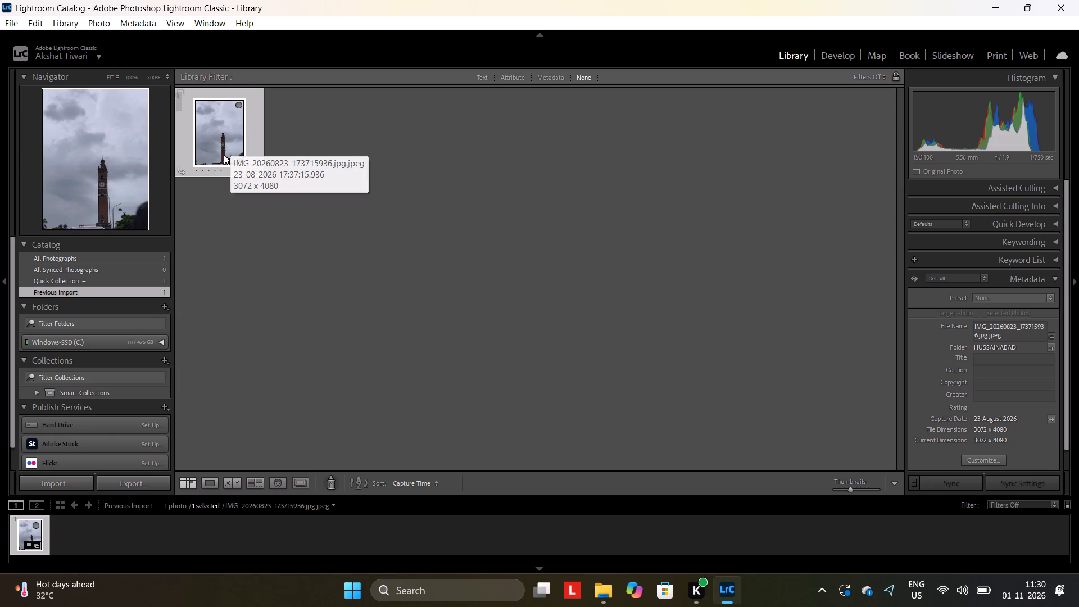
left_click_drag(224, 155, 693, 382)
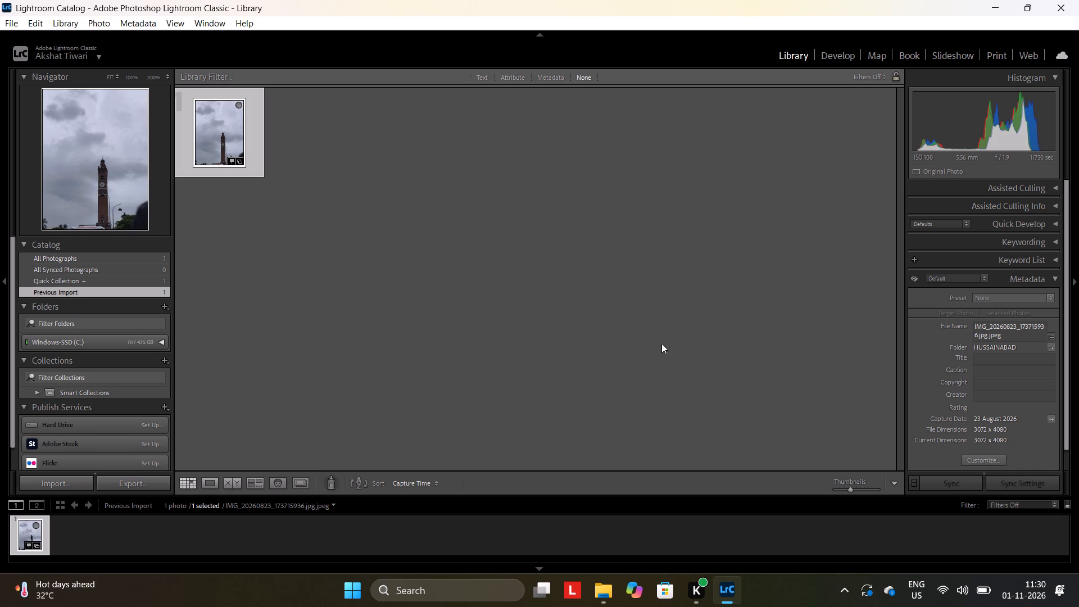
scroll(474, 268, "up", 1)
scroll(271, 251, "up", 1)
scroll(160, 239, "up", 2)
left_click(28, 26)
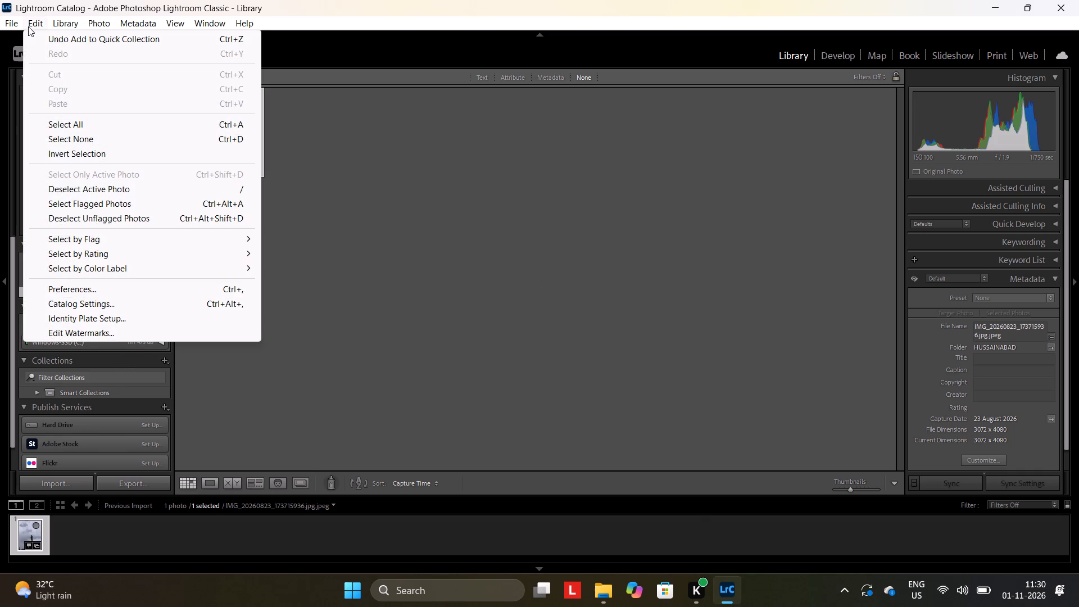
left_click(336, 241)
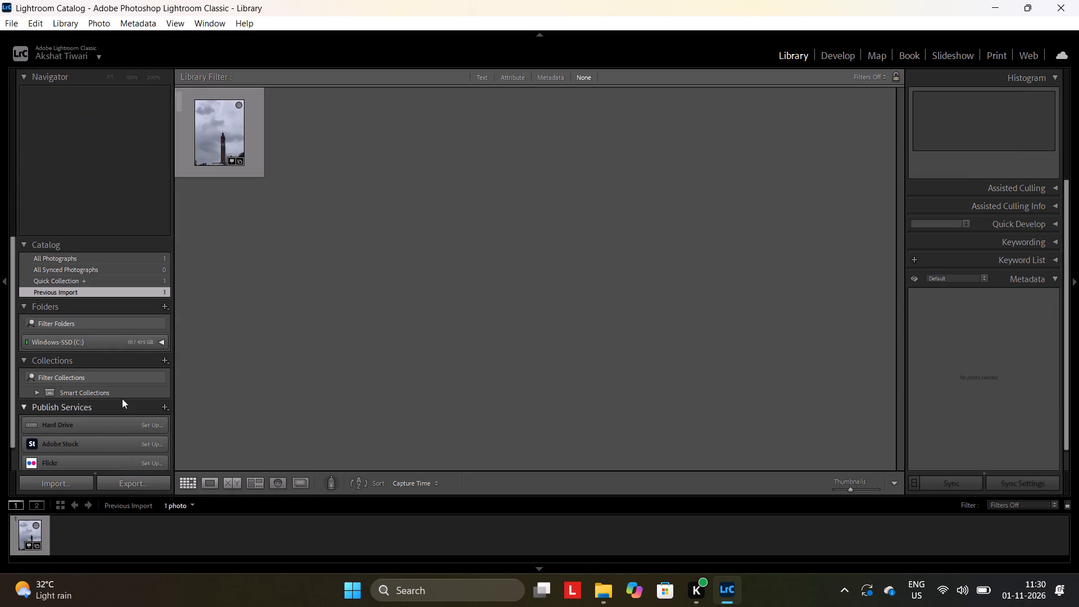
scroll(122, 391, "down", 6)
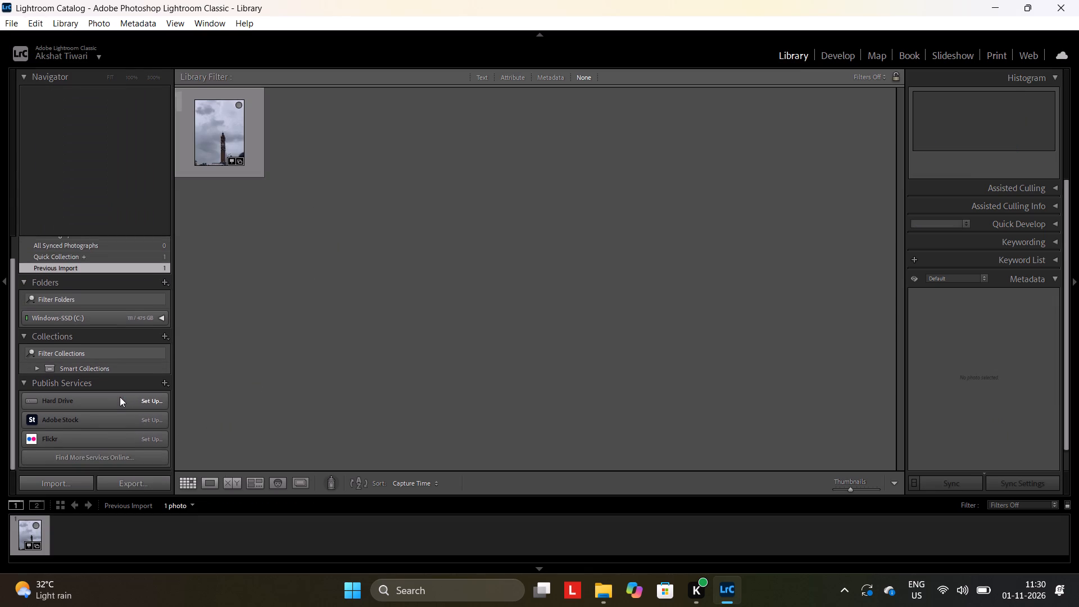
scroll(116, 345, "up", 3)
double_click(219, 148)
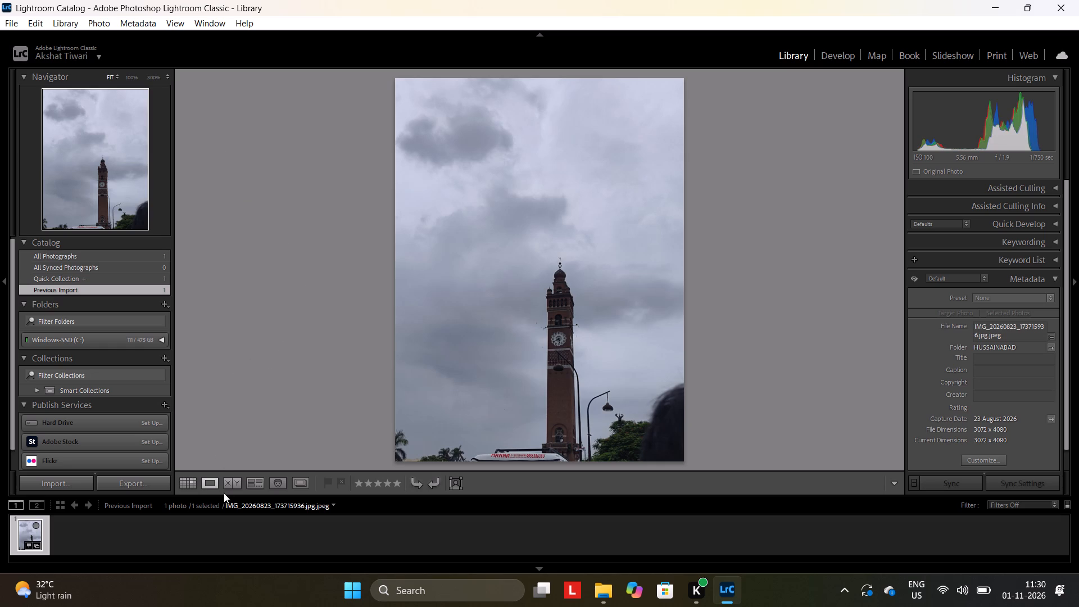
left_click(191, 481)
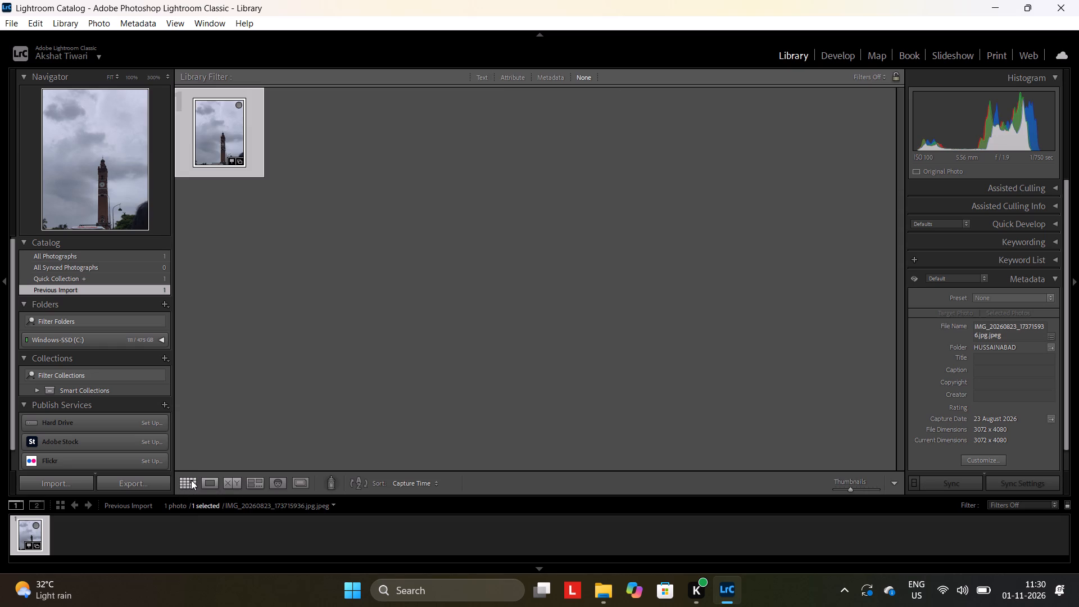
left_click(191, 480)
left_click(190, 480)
Open the clock-tower photo enlarged in the Library's Loupe view.
double_click(235, 123)
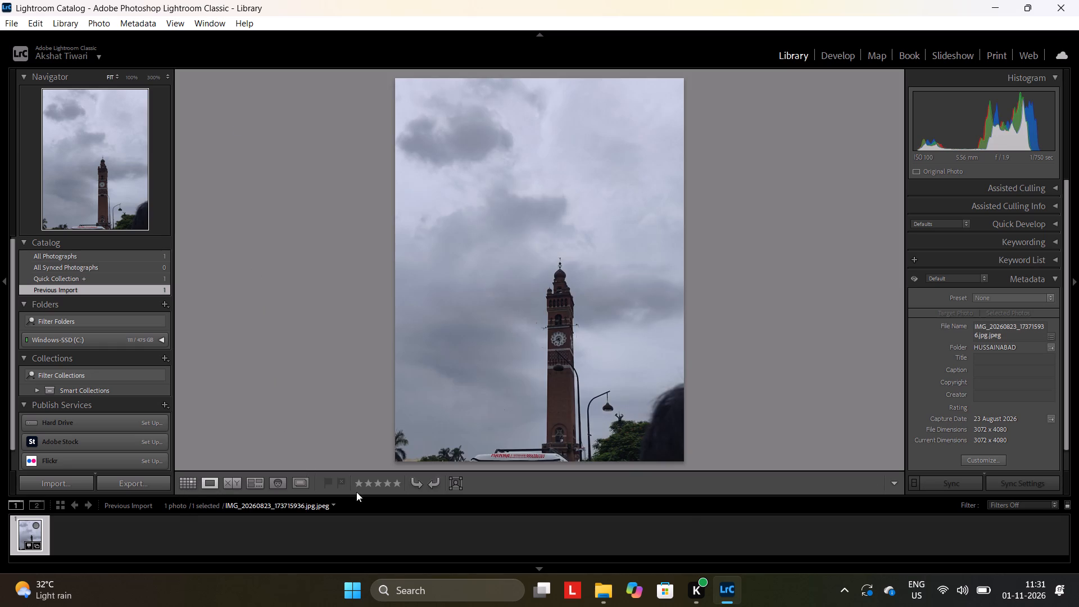
Draw an unnamed face region on the clock-tower photo, spanning from the dark upper cloud to the tower's base.
scroll(450, 487, "down", 1)
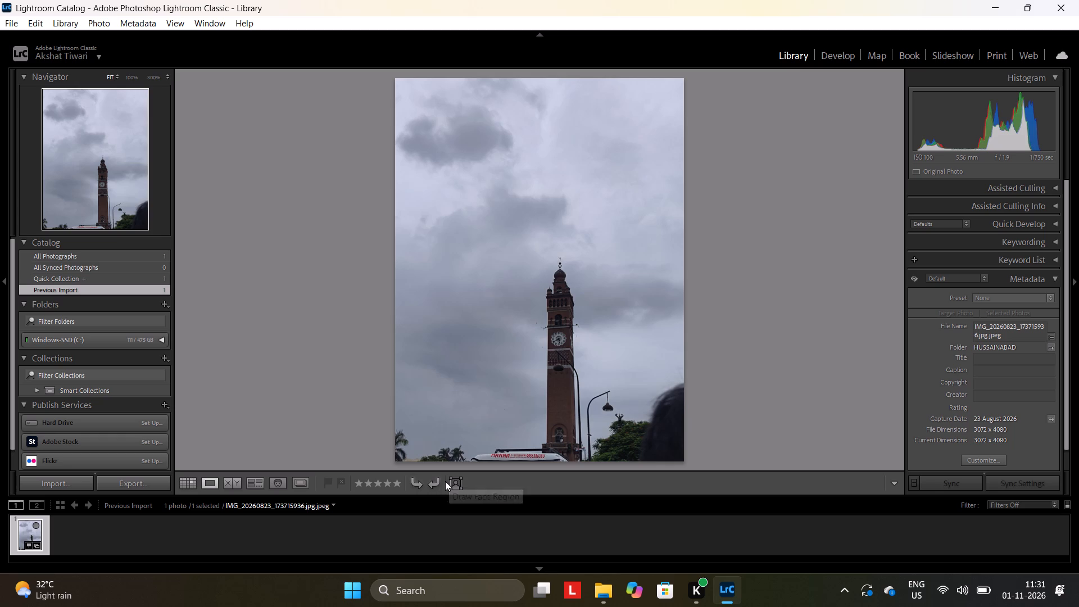
left_click(454, 481)
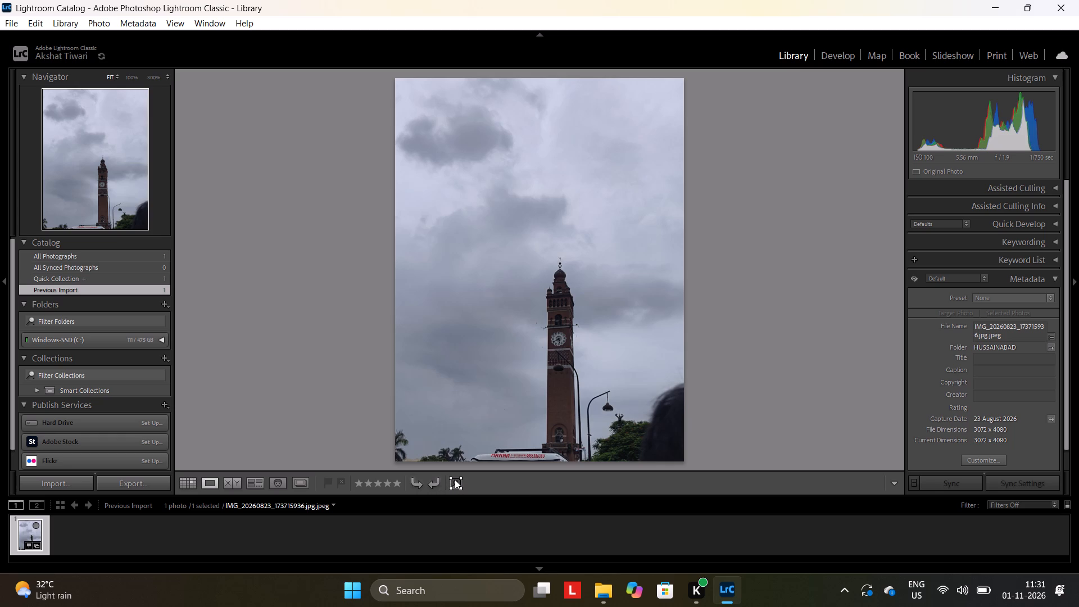
left_click(455, 479)
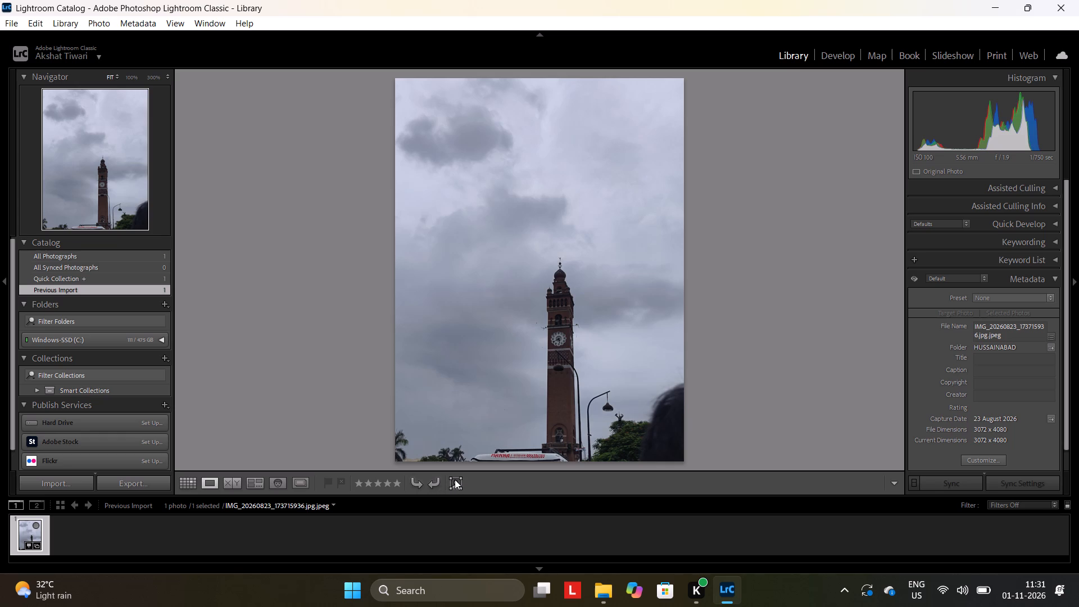
triple_click(455, 479)
left_click_drag(398, 79, 661, 427)
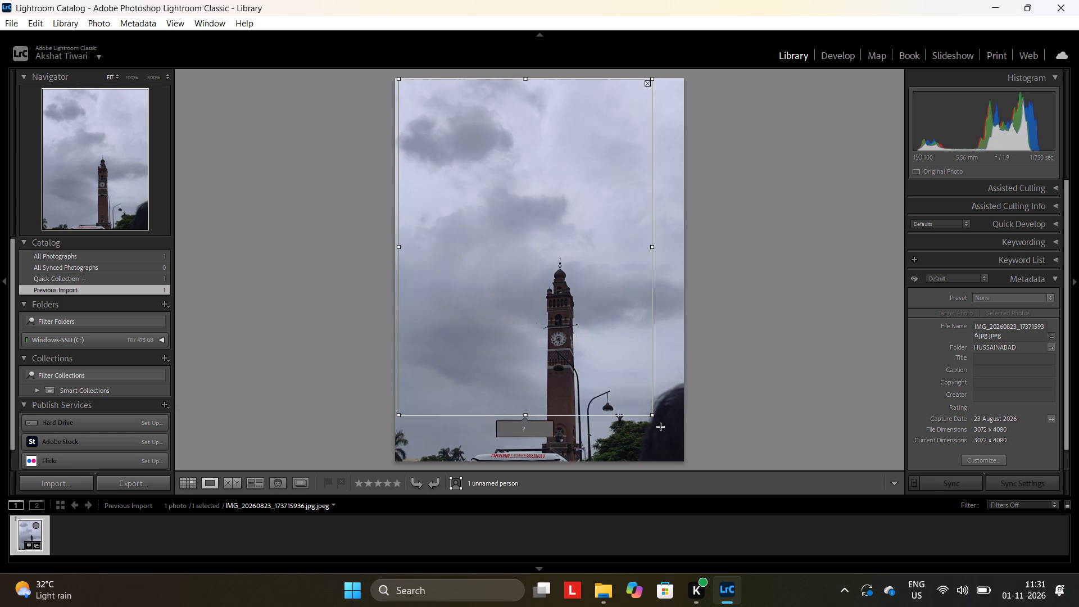
left_click_drag(661, 427, 411, 88)
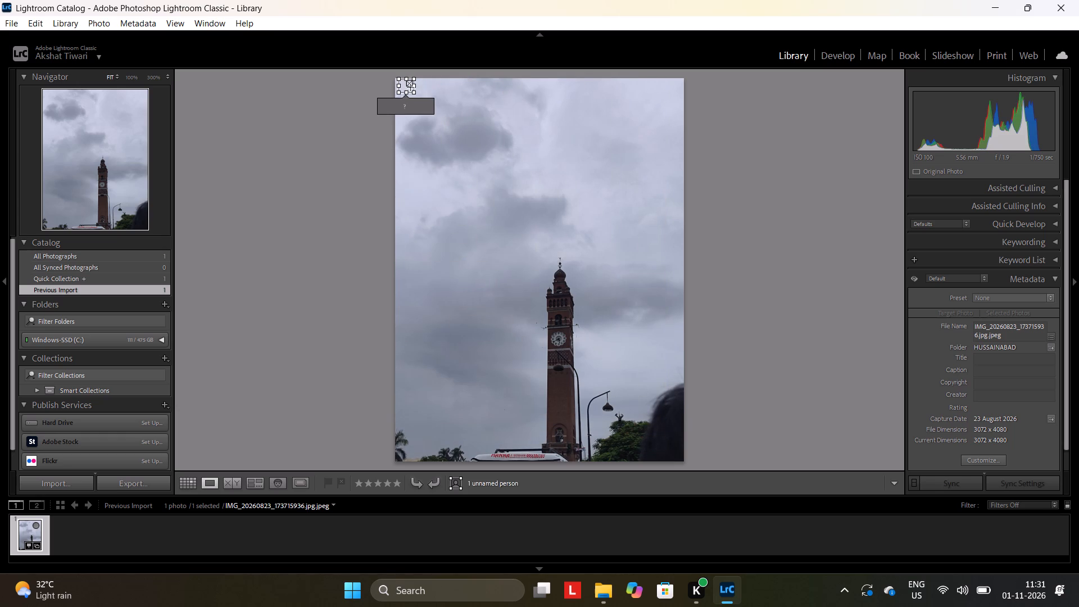
left_click_drag(411, 88, 404, 79)
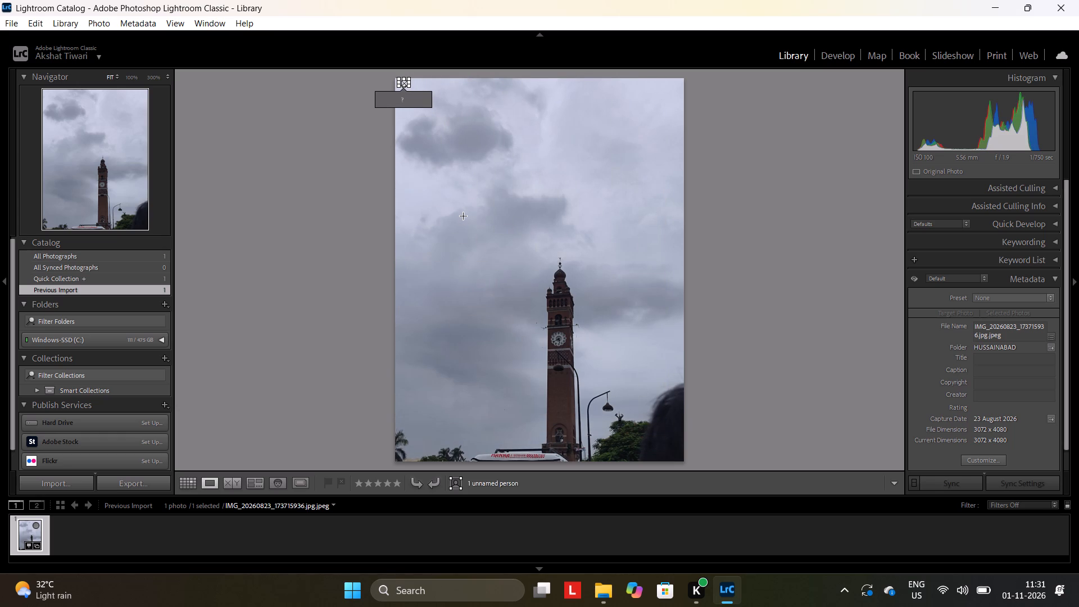
left_click_drag(426, 141, 498, 232)
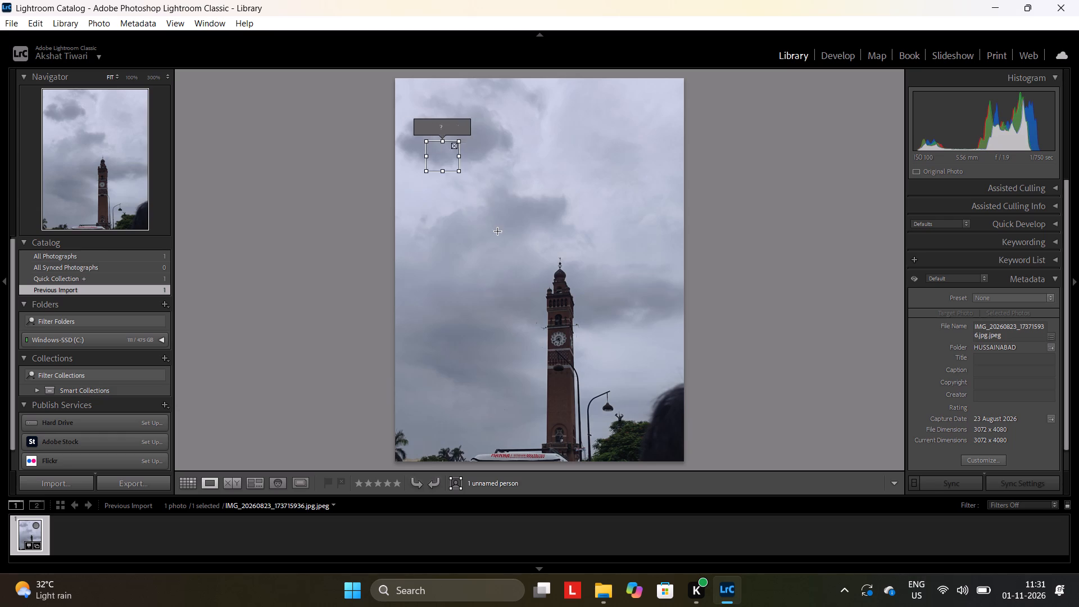
left_click_drag(498, 232, 652, 443)
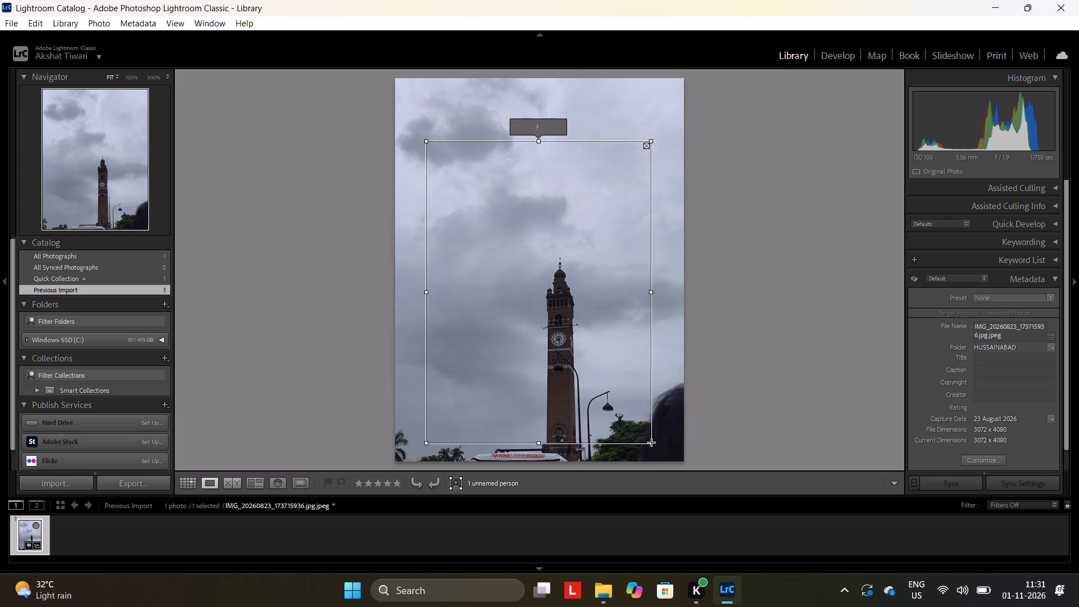
left_click_drag(652, 443, 649, 443)
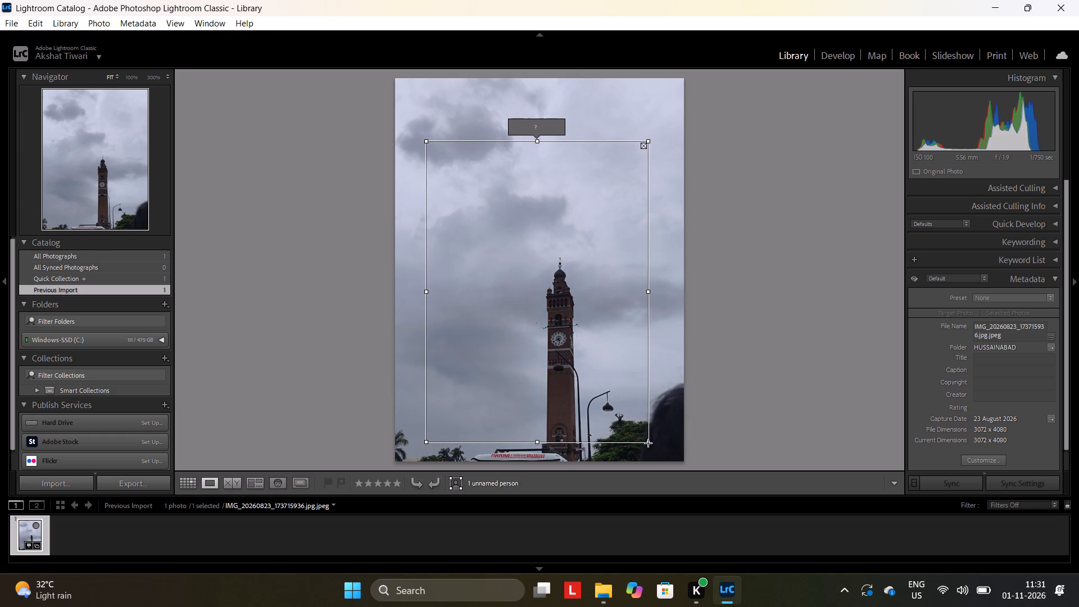
left_click_drag(649, 443, 648, 440)
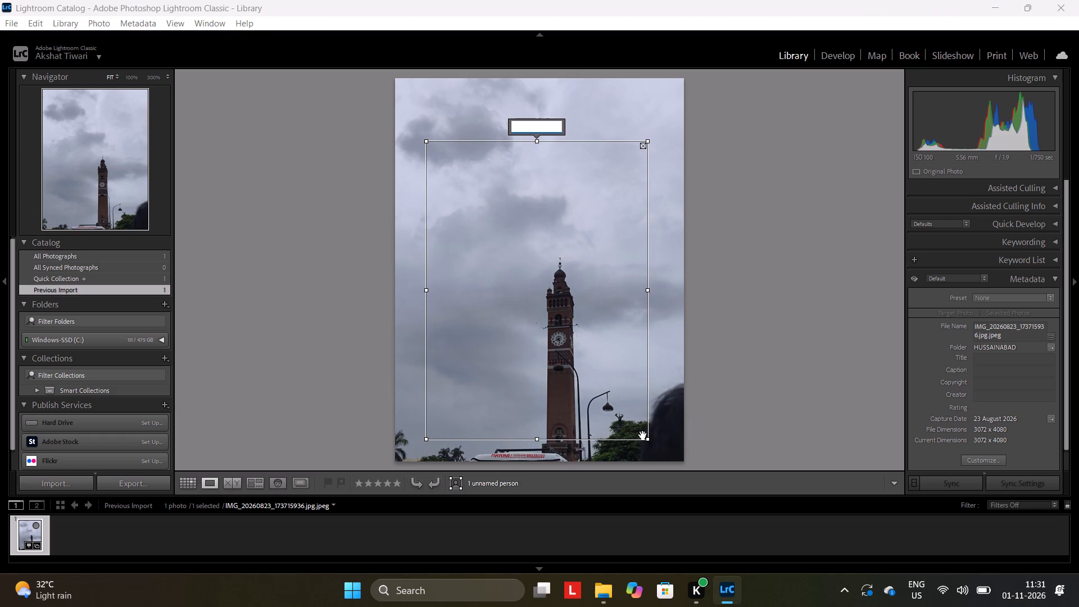
left_click(795, 324)
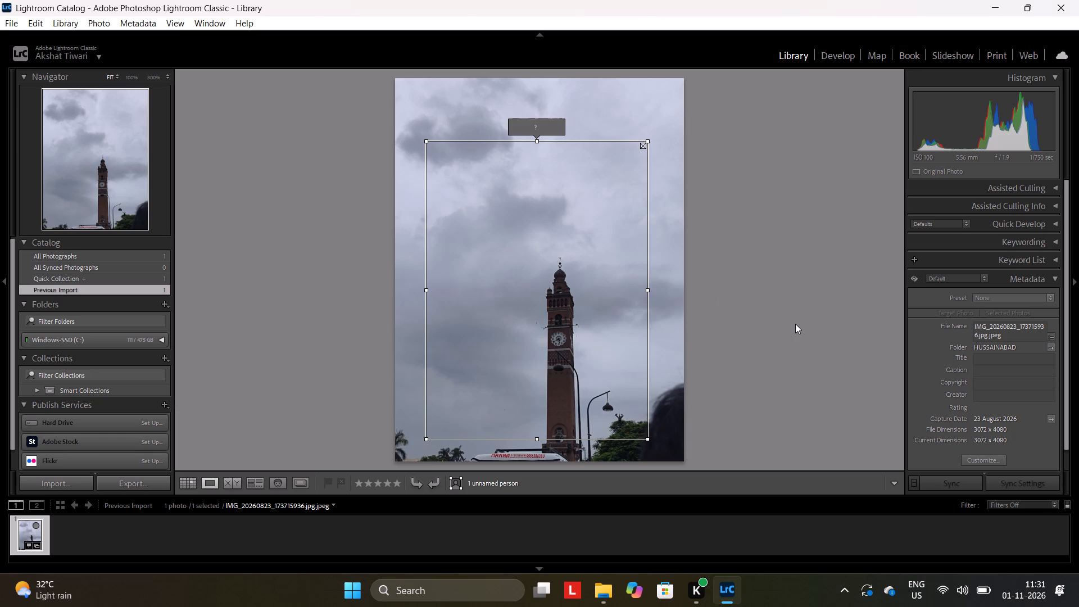
scroll(373, 428, "down", 2)
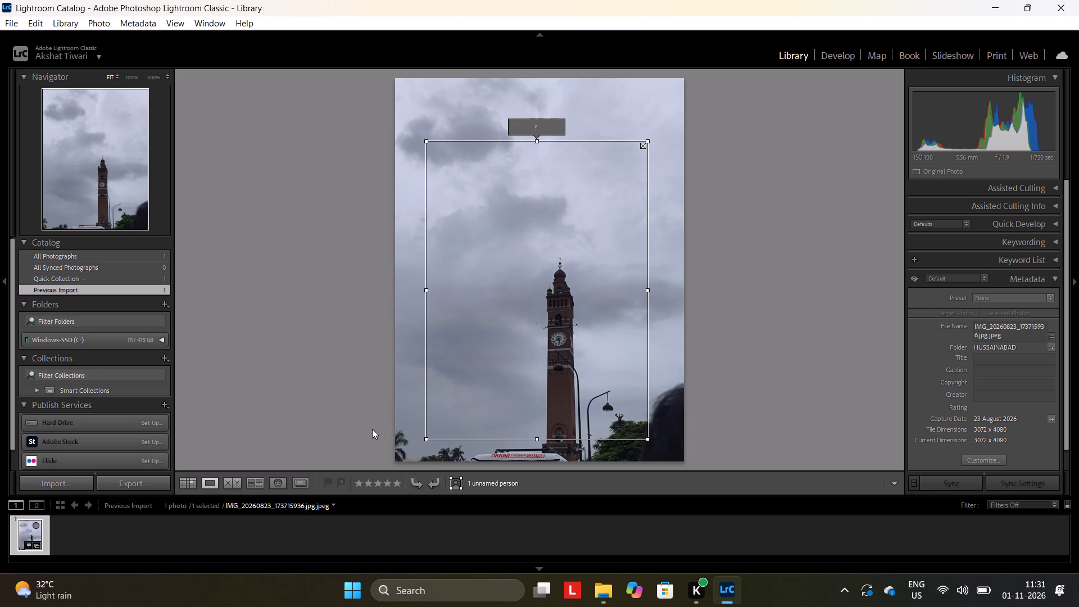
scroll(372, 429, "down", 2)
Open the Secondary Display window.
left_click(28, 507)
left_click(31, 507)
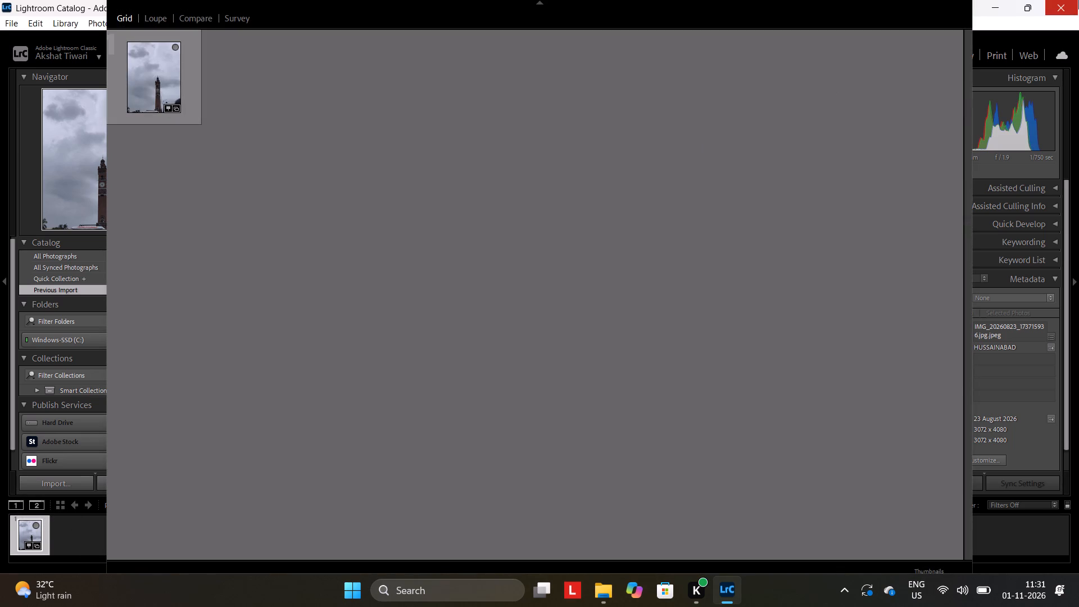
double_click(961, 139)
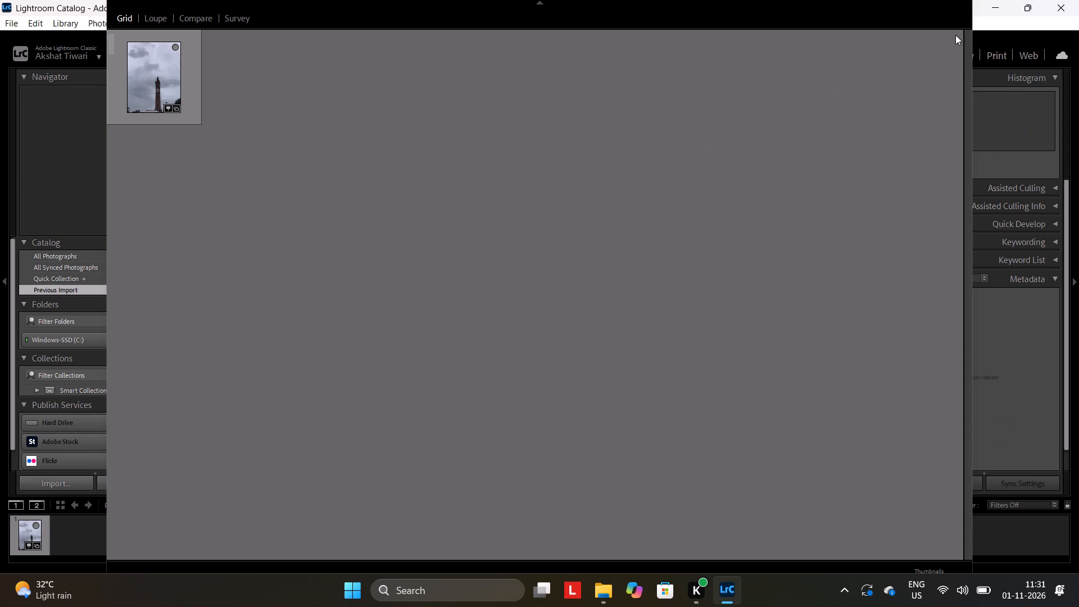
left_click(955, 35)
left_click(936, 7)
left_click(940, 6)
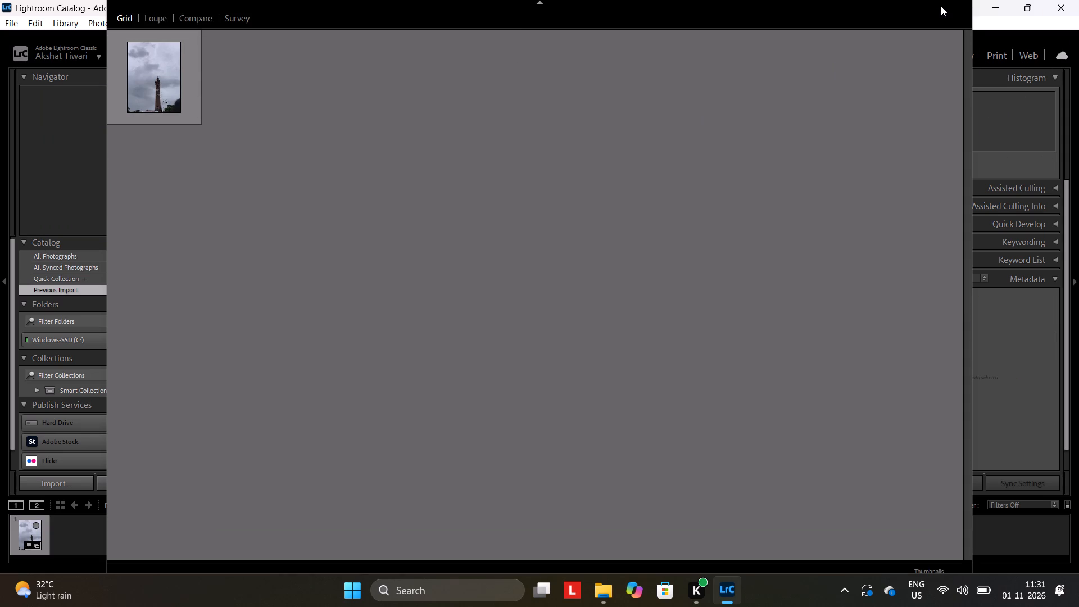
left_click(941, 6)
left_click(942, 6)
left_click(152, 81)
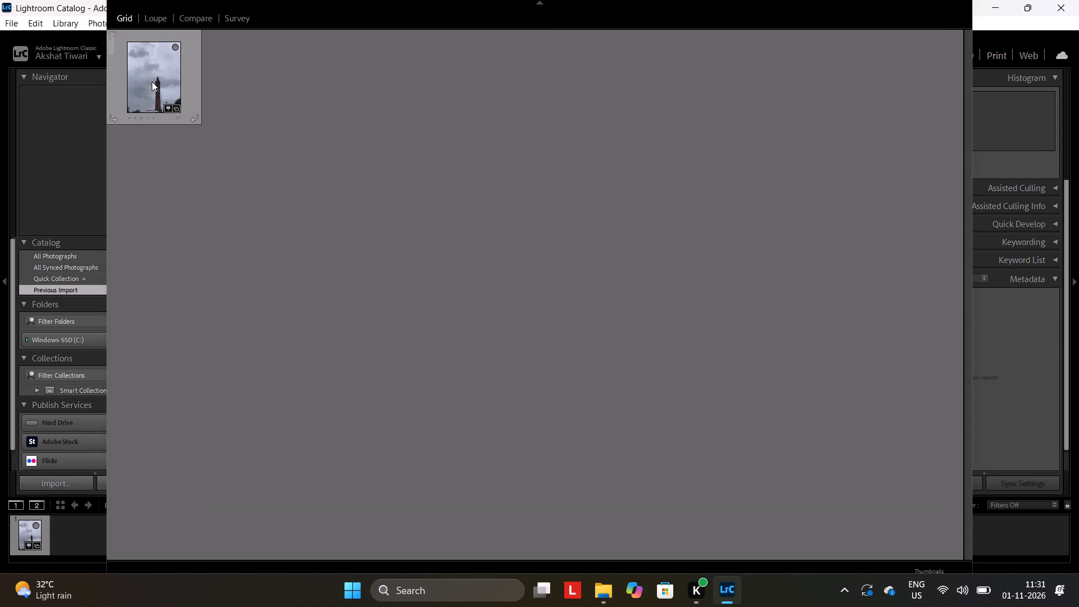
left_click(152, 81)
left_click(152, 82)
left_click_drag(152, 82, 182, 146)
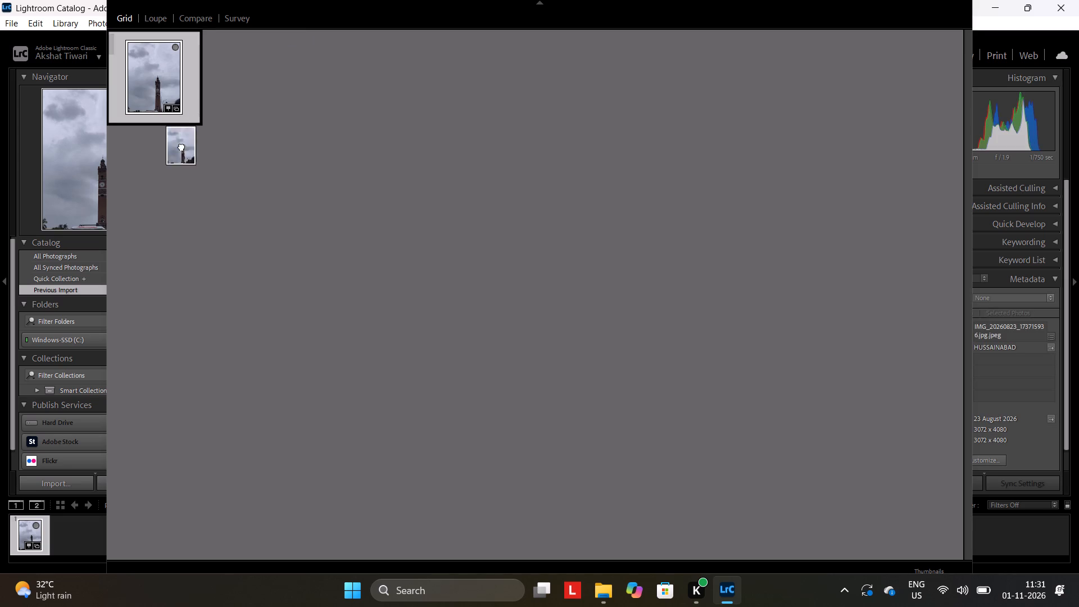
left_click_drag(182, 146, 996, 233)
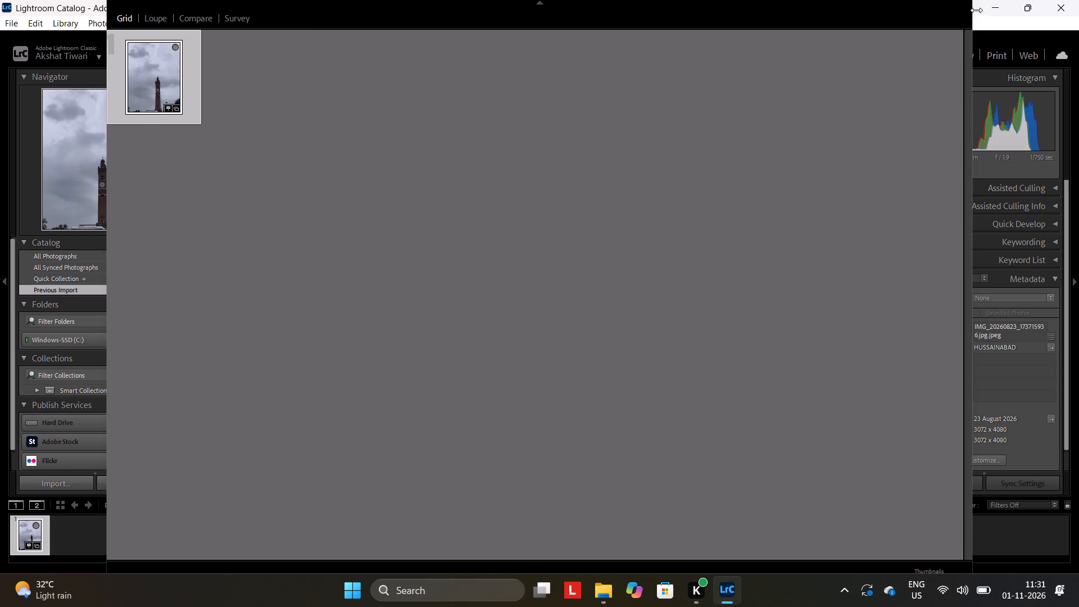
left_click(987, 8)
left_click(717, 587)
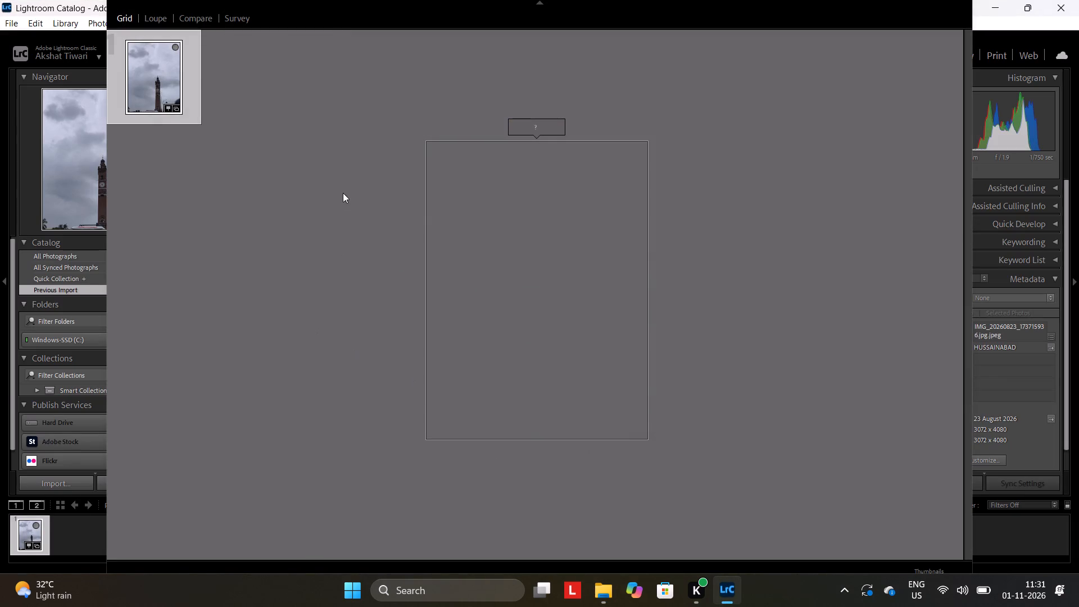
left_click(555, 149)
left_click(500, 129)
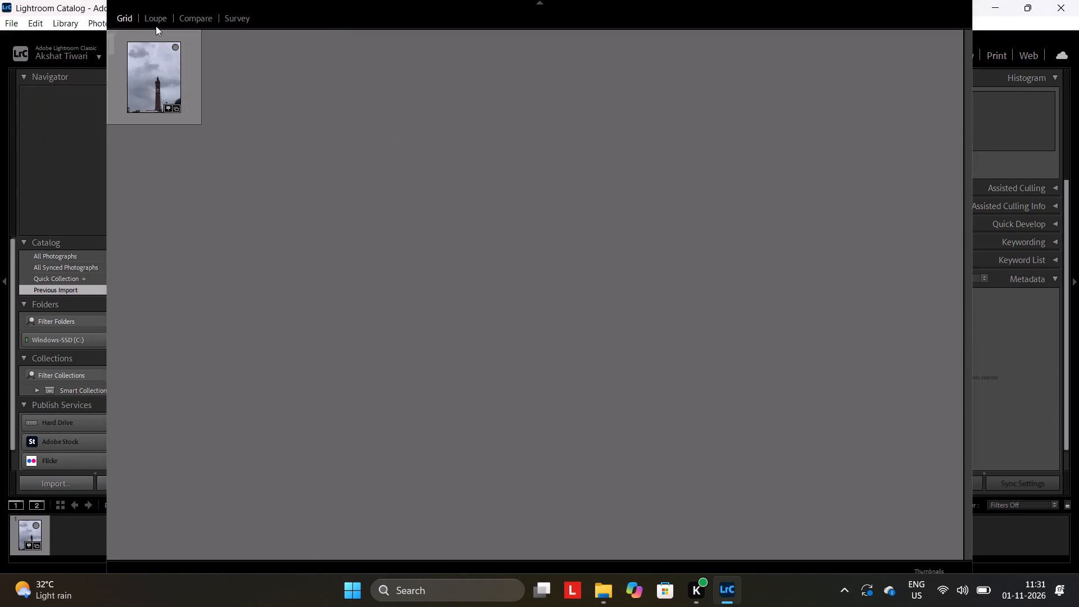
Switch the Secondary Display window from Grid to Loupe view.
left_click(154, 17)
left_click(177, 17)
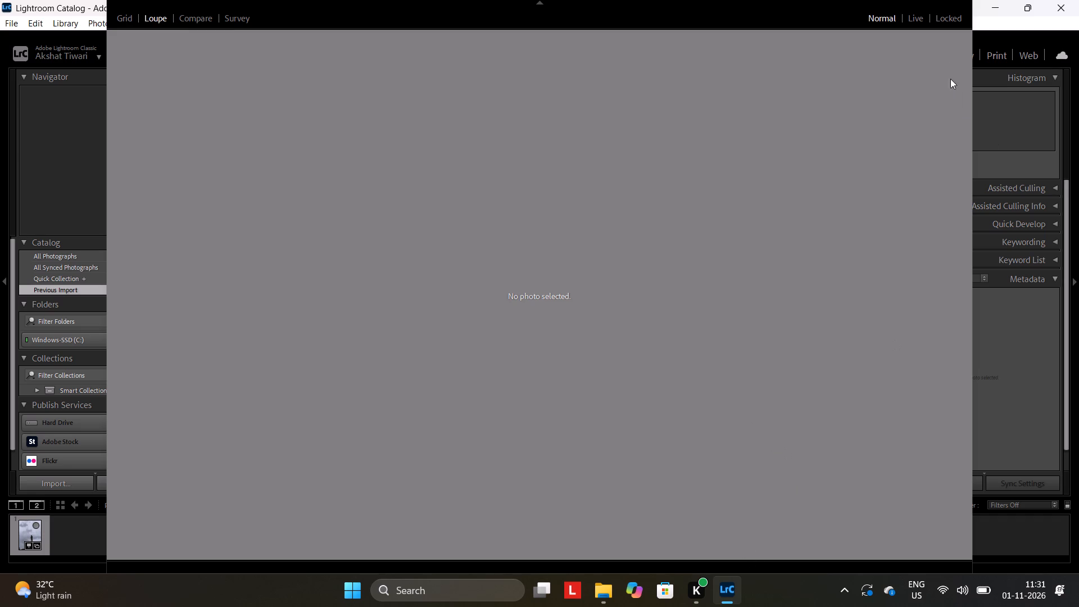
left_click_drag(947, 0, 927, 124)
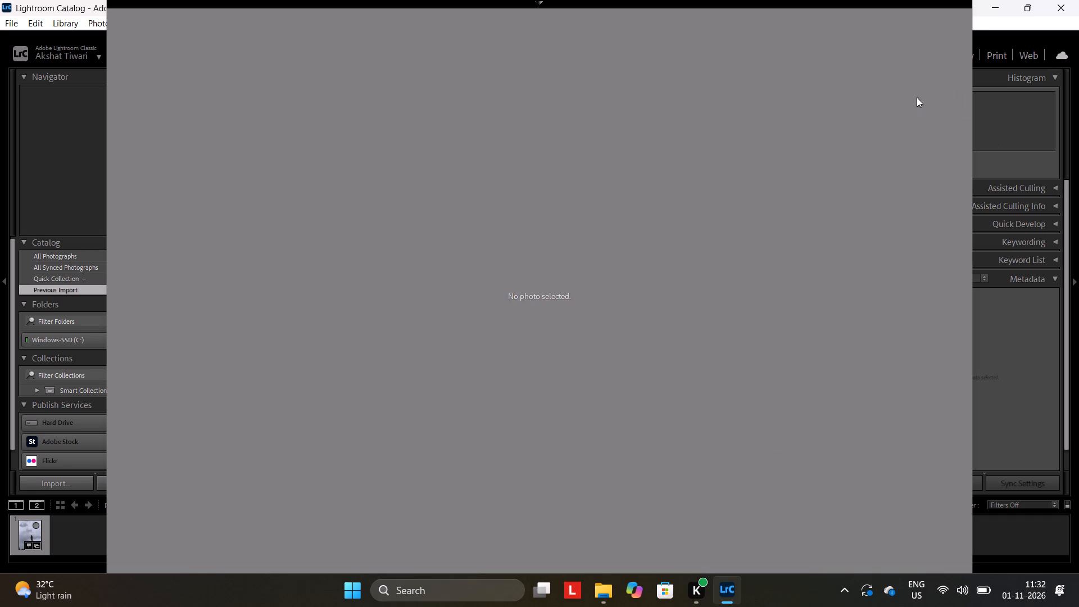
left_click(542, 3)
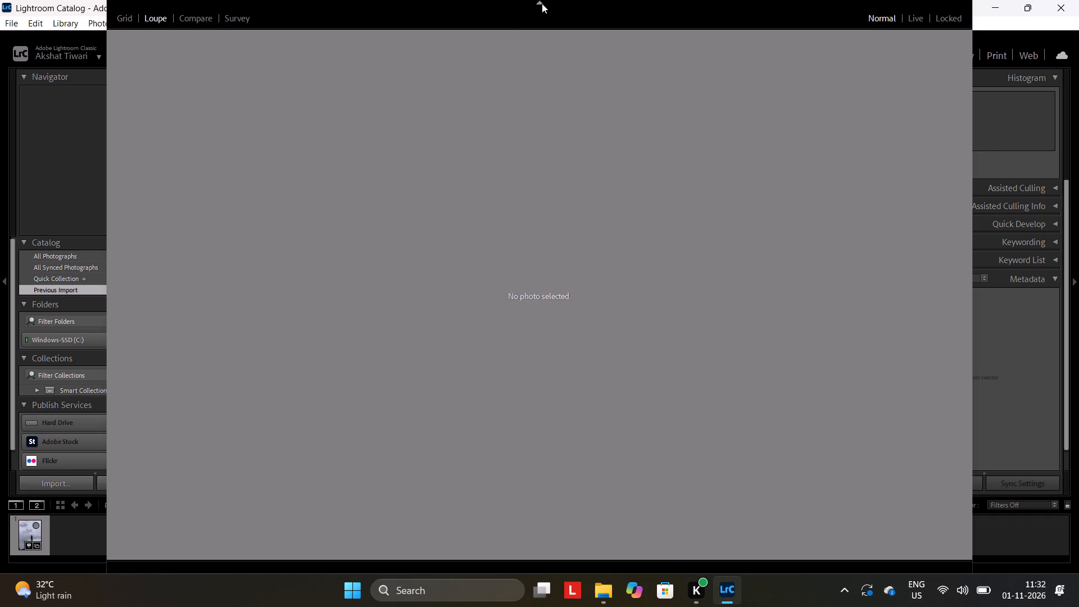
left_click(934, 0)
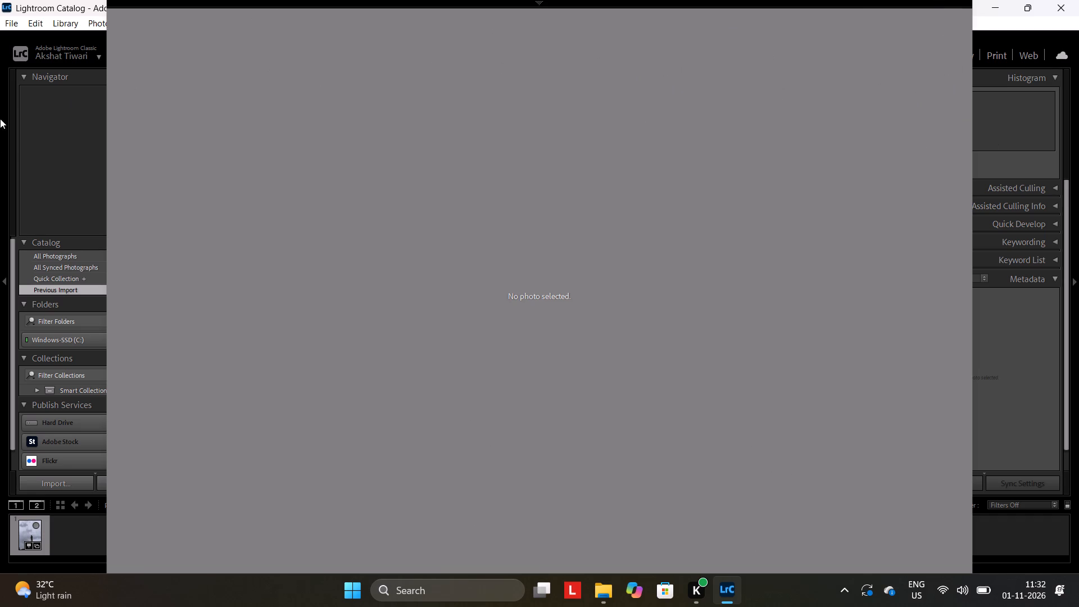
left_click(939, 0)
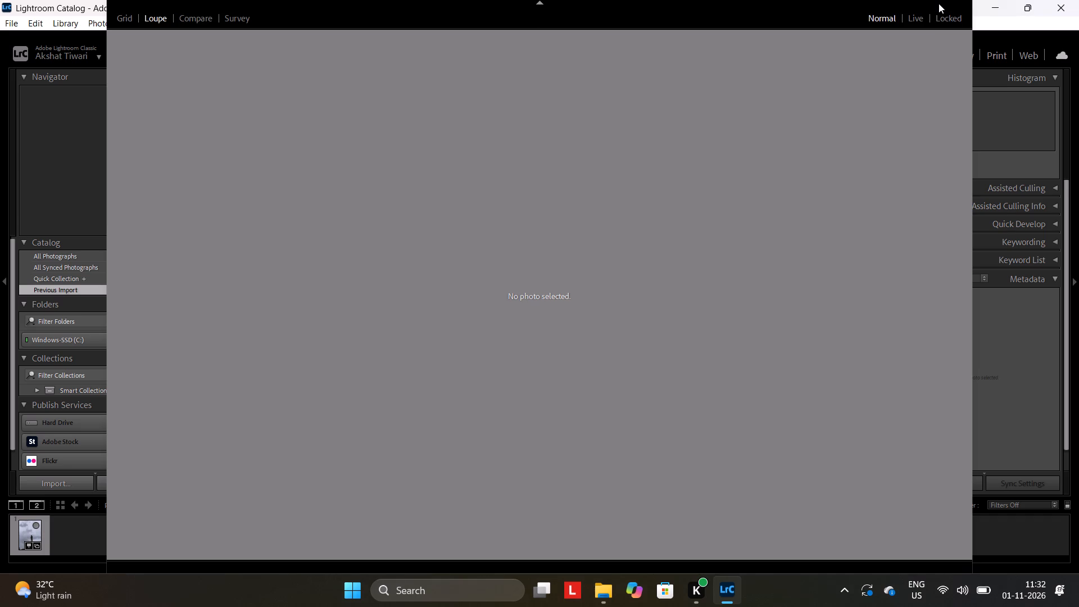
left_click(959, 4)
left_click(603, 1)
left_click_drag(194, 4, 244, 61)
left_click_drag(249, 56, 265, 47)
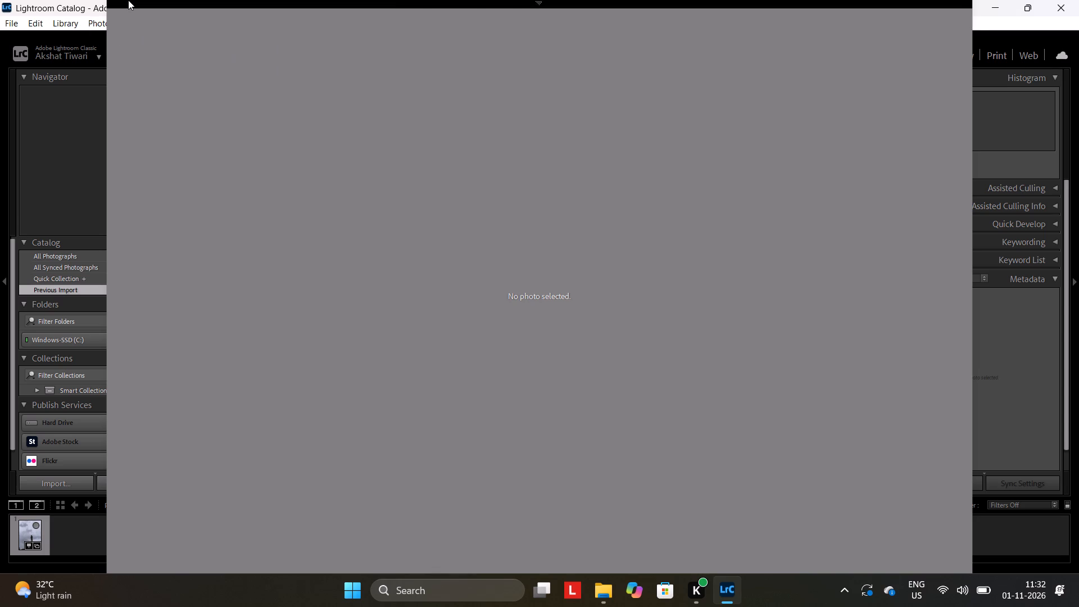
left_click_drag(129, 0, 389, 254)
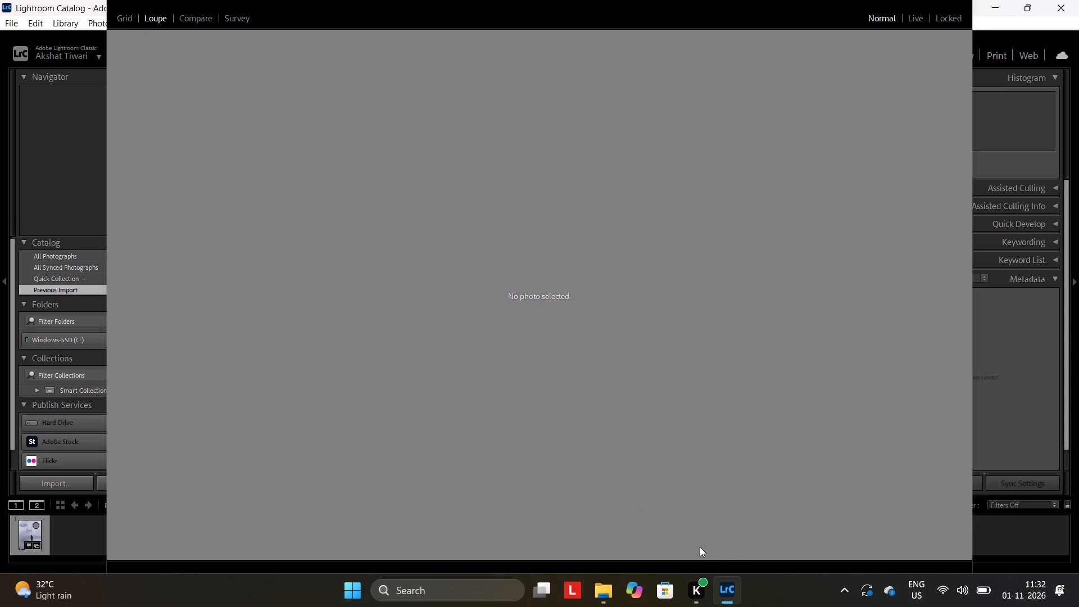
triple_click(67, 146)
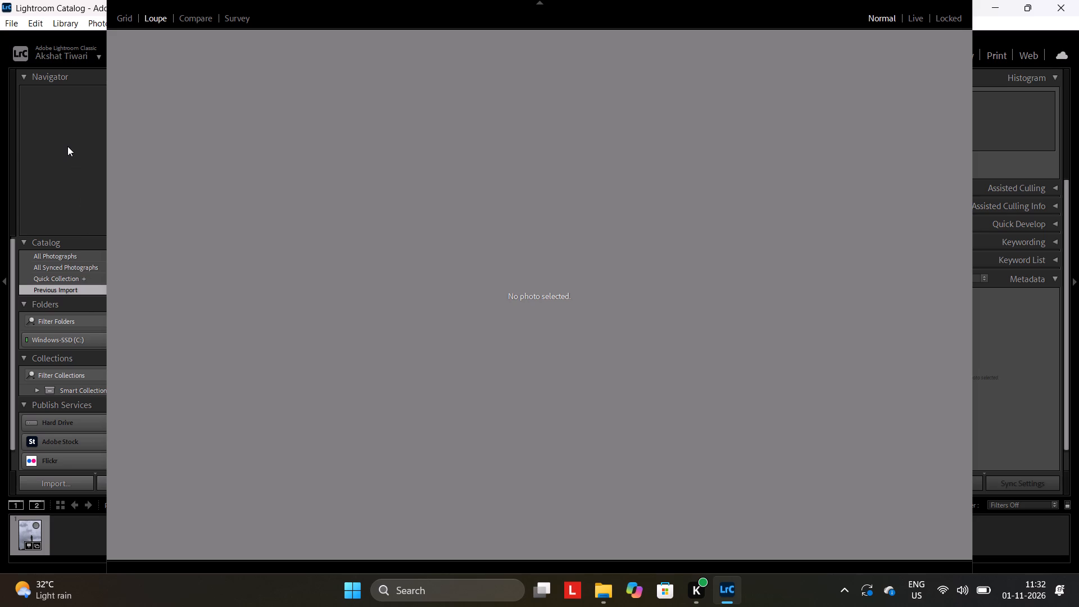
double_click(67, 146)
Narrow the Secondary Display window to roughly half its width, uncovering part of the main Library window.
left_click_drag(105, 128, 255, 178)
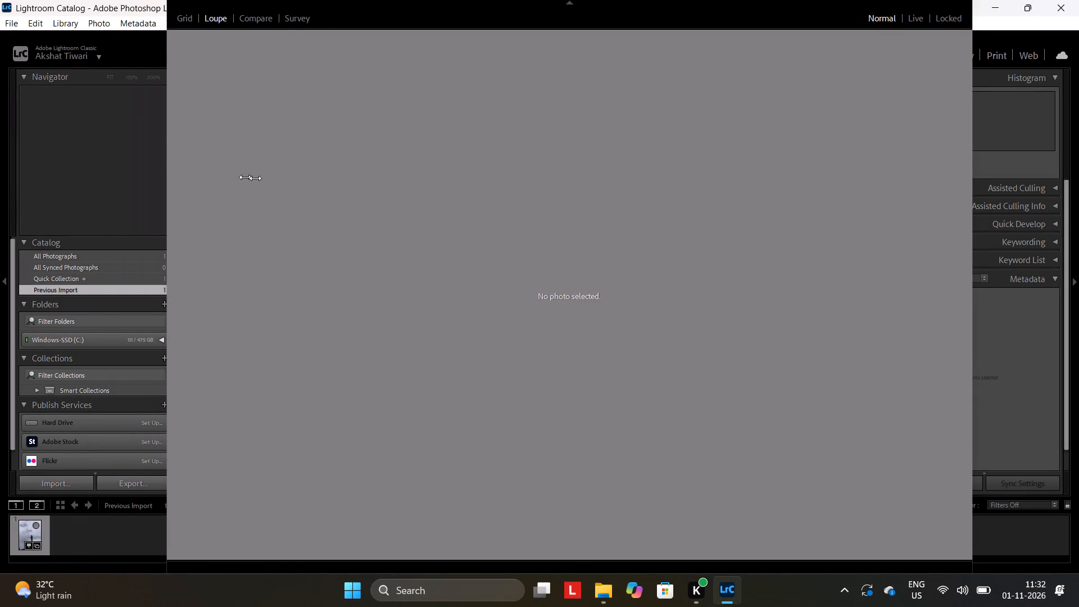
left_click_drag(255, 178, 494, 186)
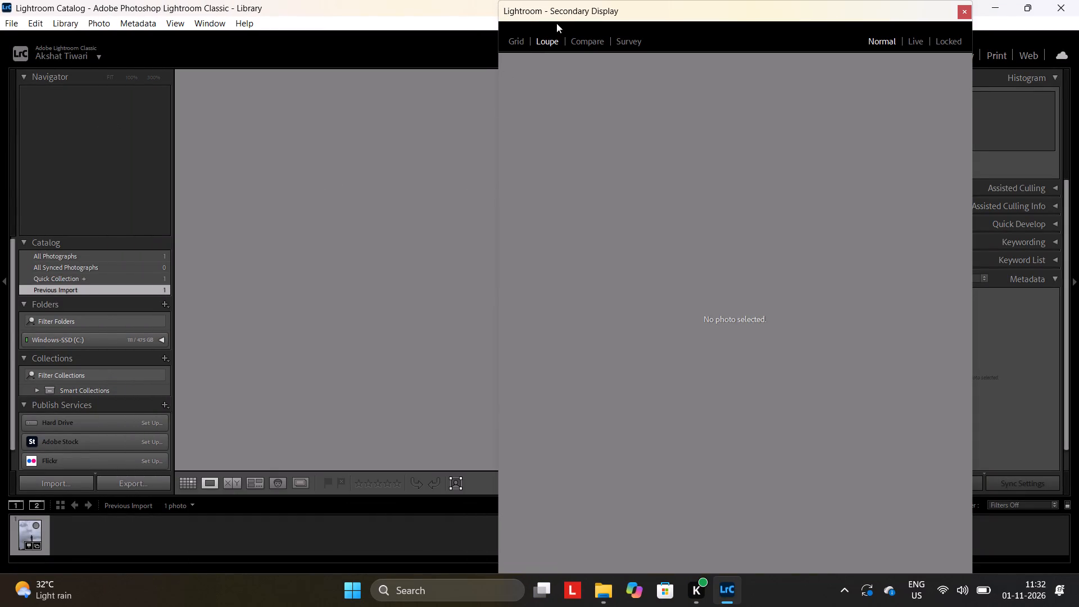
Close the Secondary Display window.
left_click(967, 10)
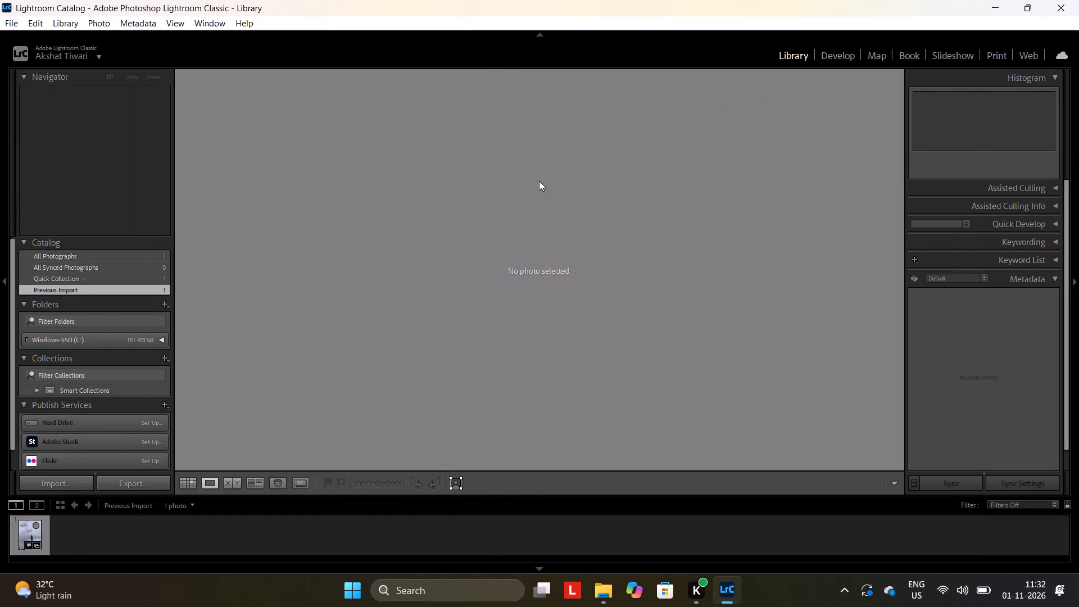
Open the Develop module and go through all six of its introductory tips.
left_click(834, 57)
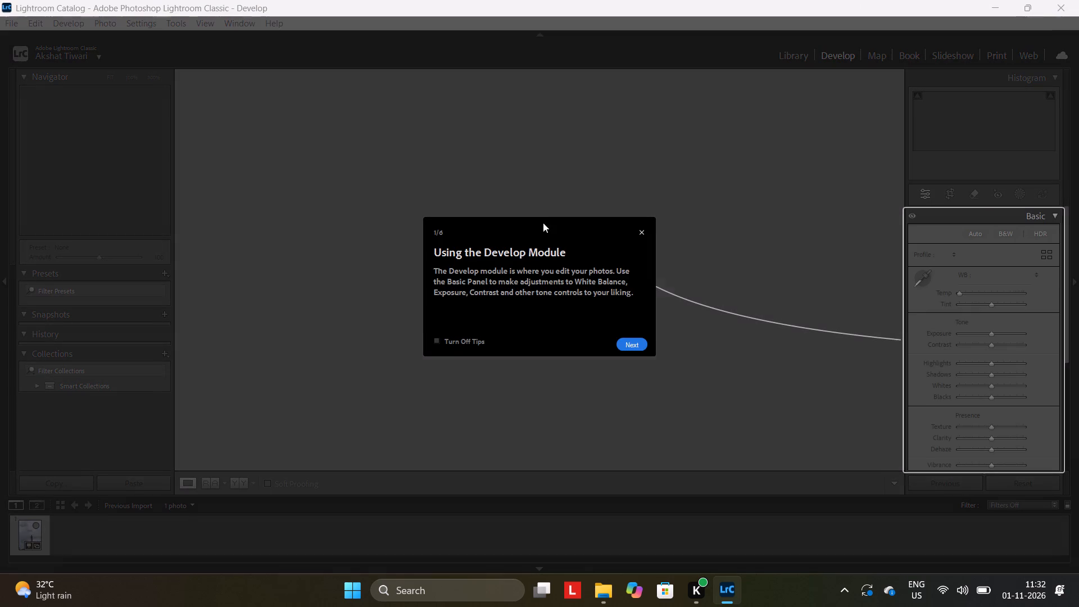
left_click(629, 347)
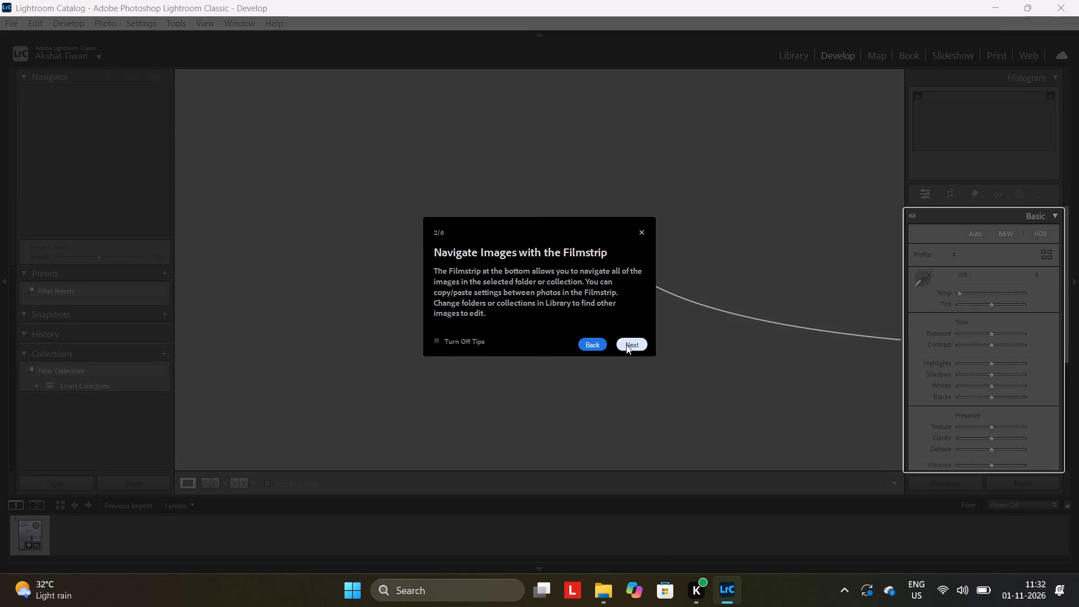
left_click(626, 345)
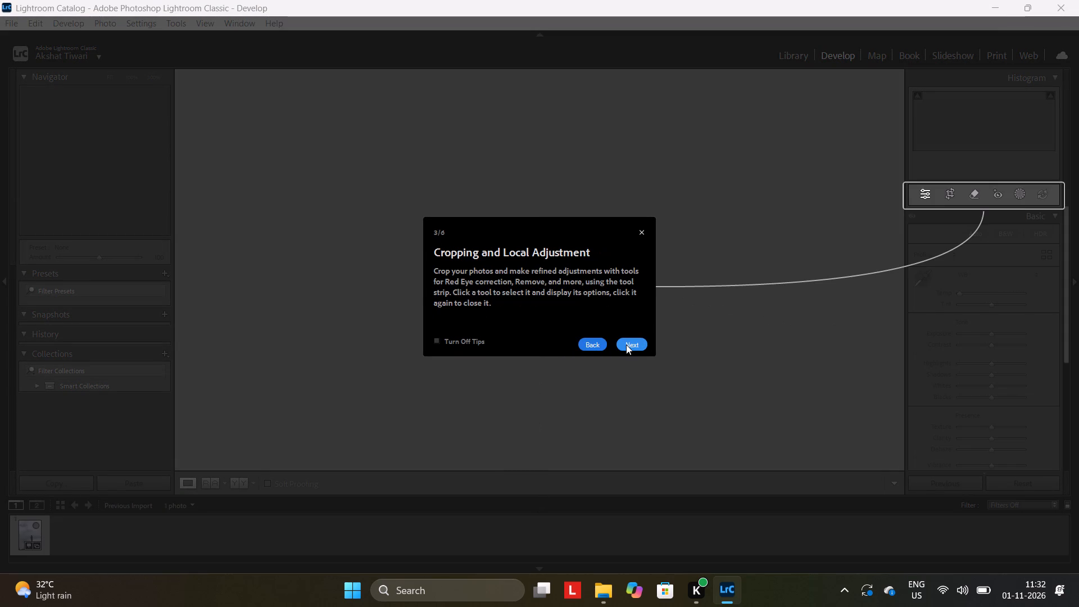
left_click(626, 345)
left_click(626, 343)
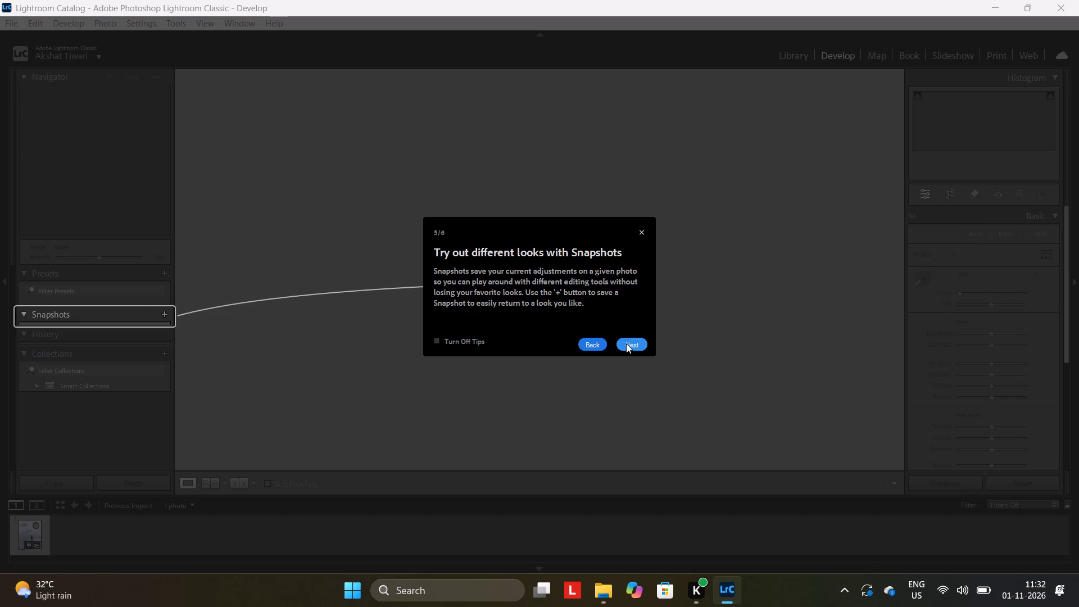
left_click(626, 343)
left_click(626, 343)
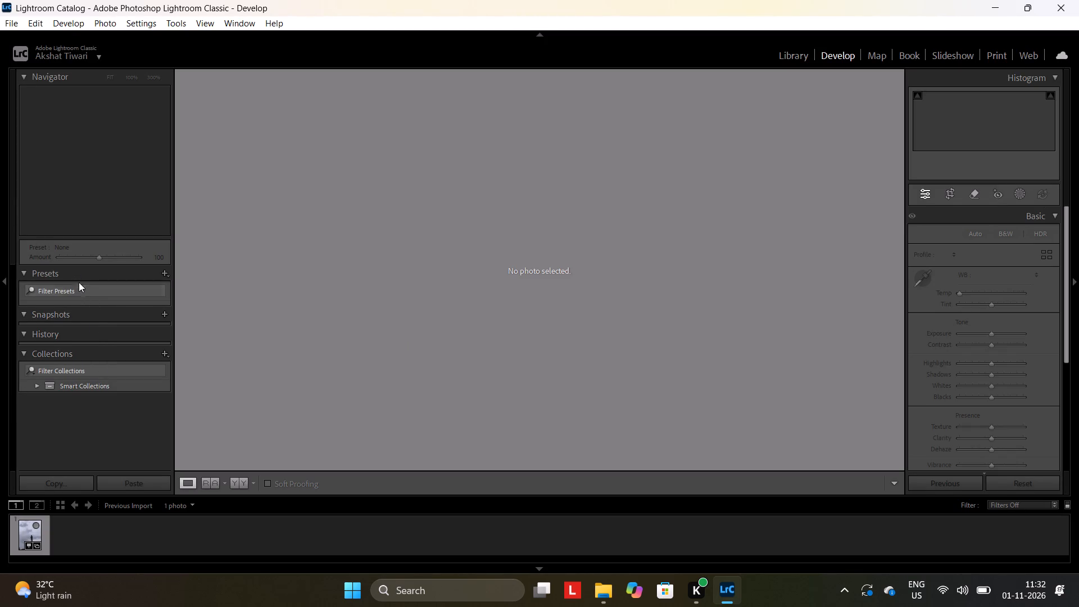
Return to the Library, select the clock-tower photo in Previous Import and remove it from the Quick Collection.
left_click(790, 53)
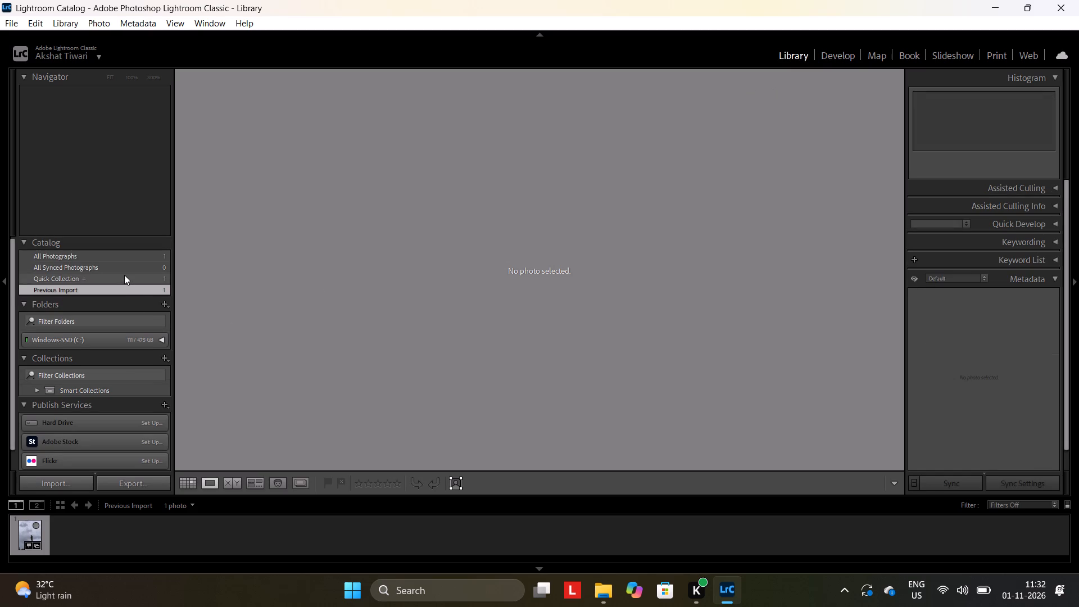
left_click(124, 291)
double_click(201, 166)
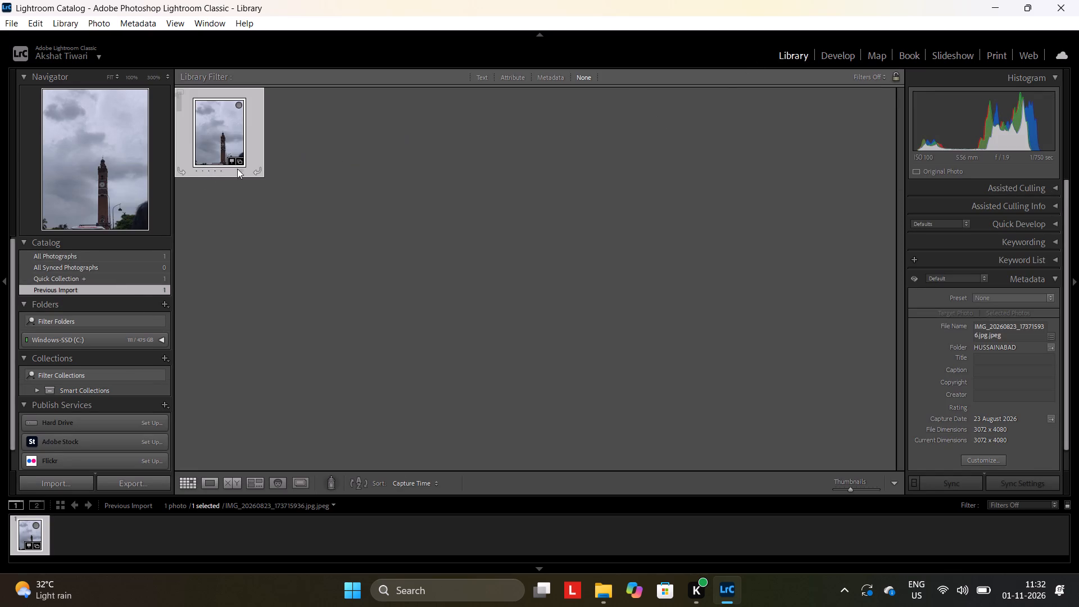
left_click(239, 100)
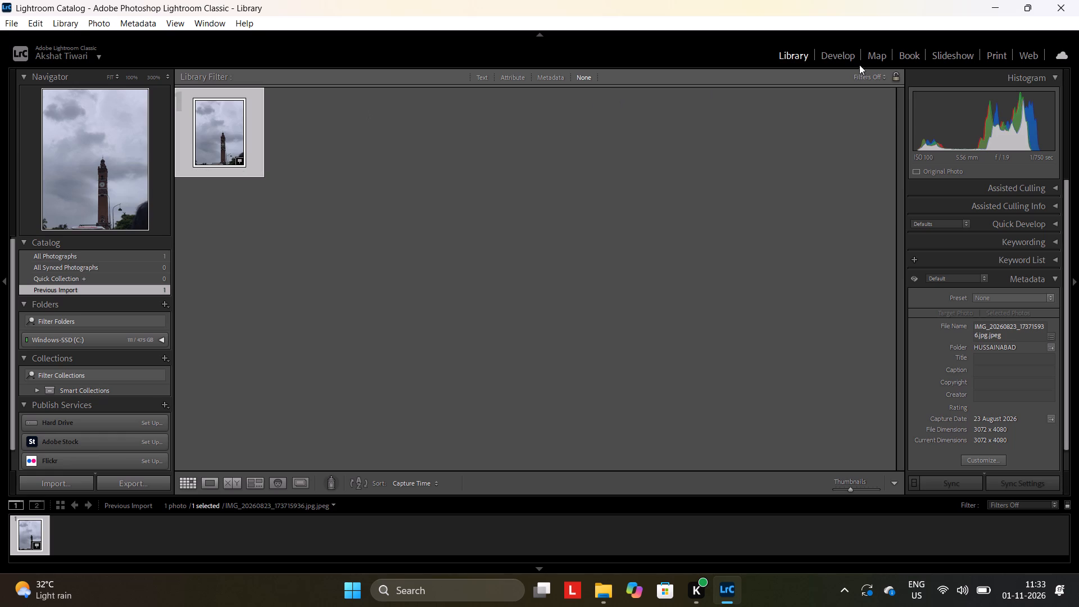
Open the selected clock-tower photo in the Develop module and look over the Basic adjustments.
left_click(844, 56)
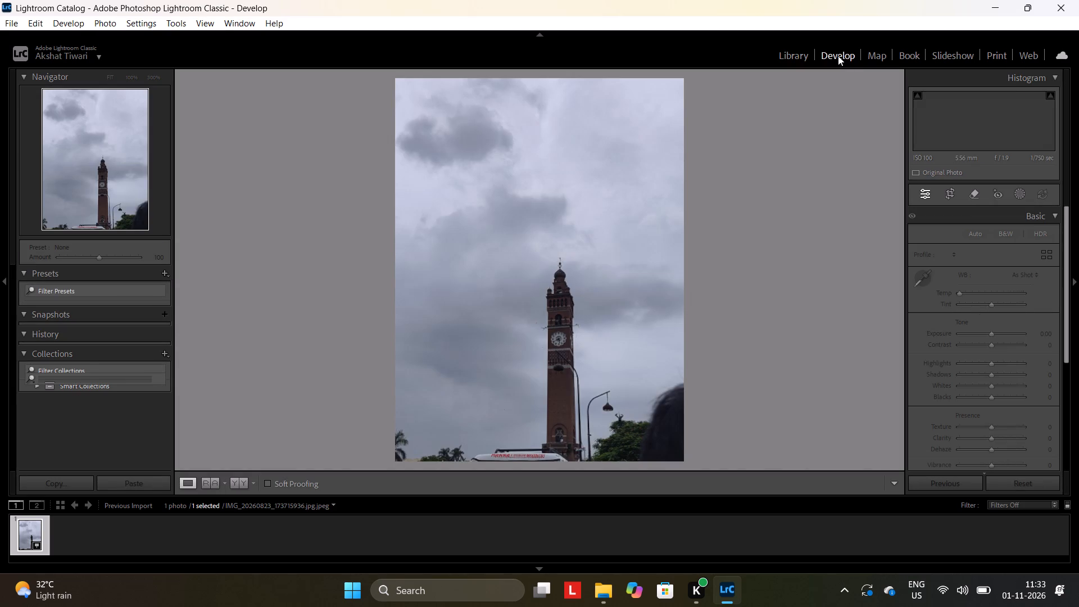
scroll(984, 278, "down", 2)
scroll(990, 293, "up", 1)
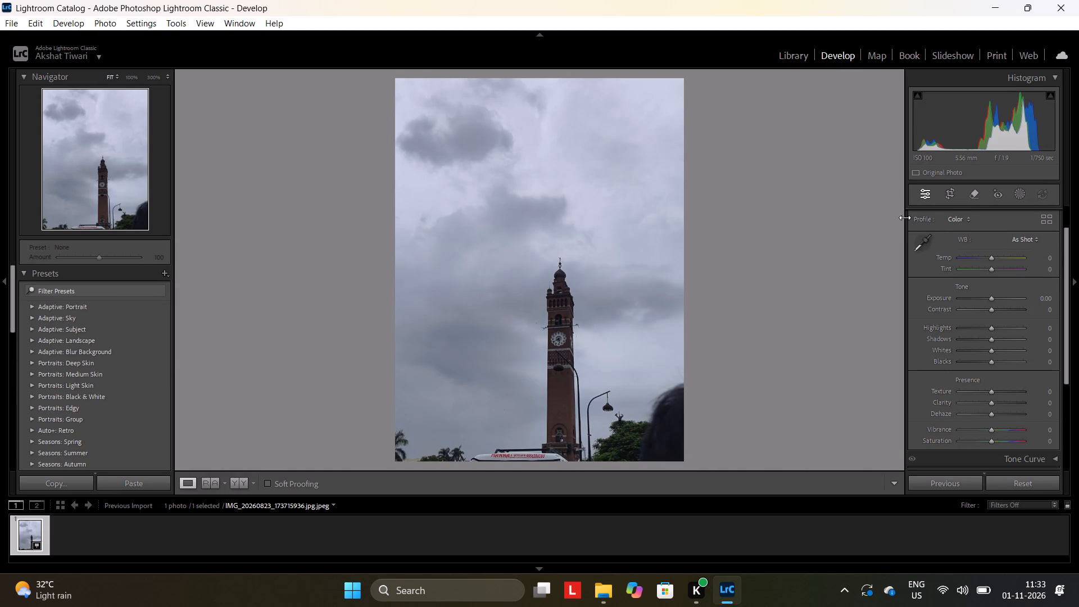
Widen the Develop adjustments area to its maximum so its sliders are longer.
left_click_drag(905, 218, 820, 232)
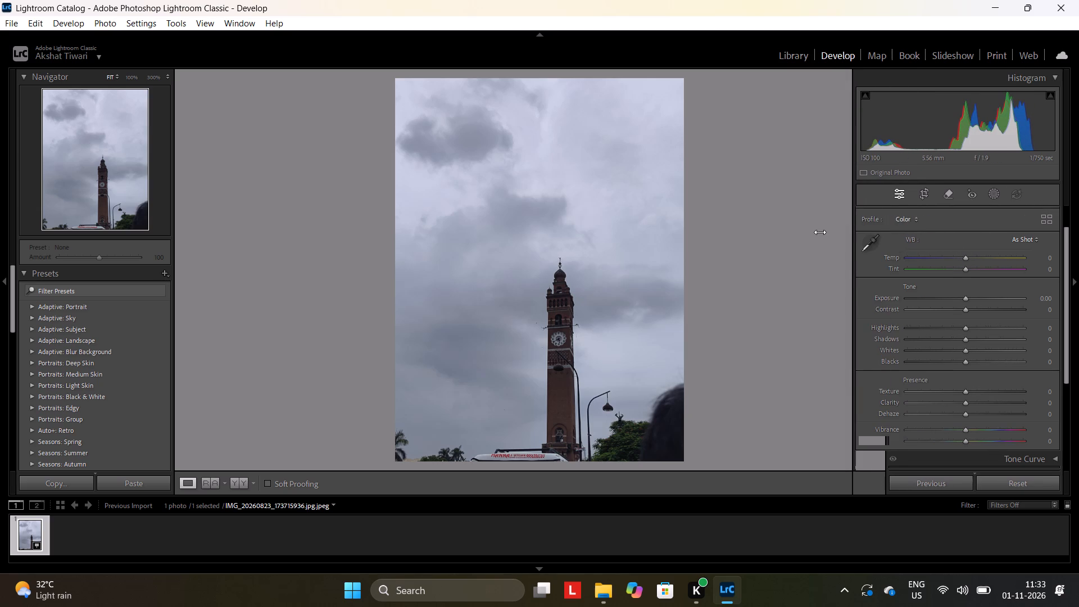
left_click_drag(820, 232, 752, 235)
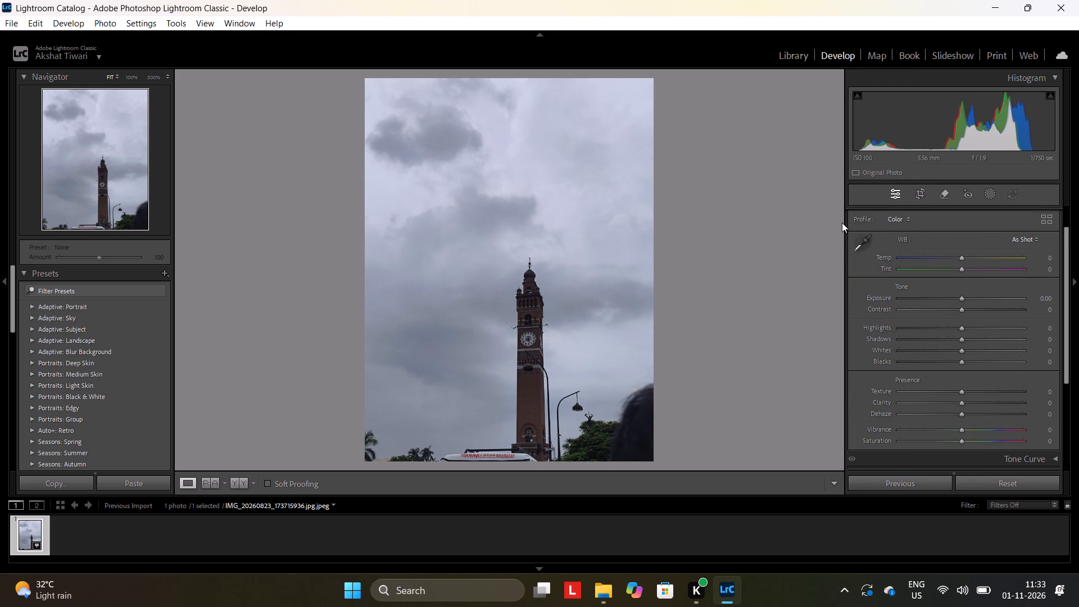
left_click_drag(847, 207, 817, 214)
left_click_drag(817, 214, 773, 221)
Raise the photo's Exposure to +0.16.
left_click(962, 298)
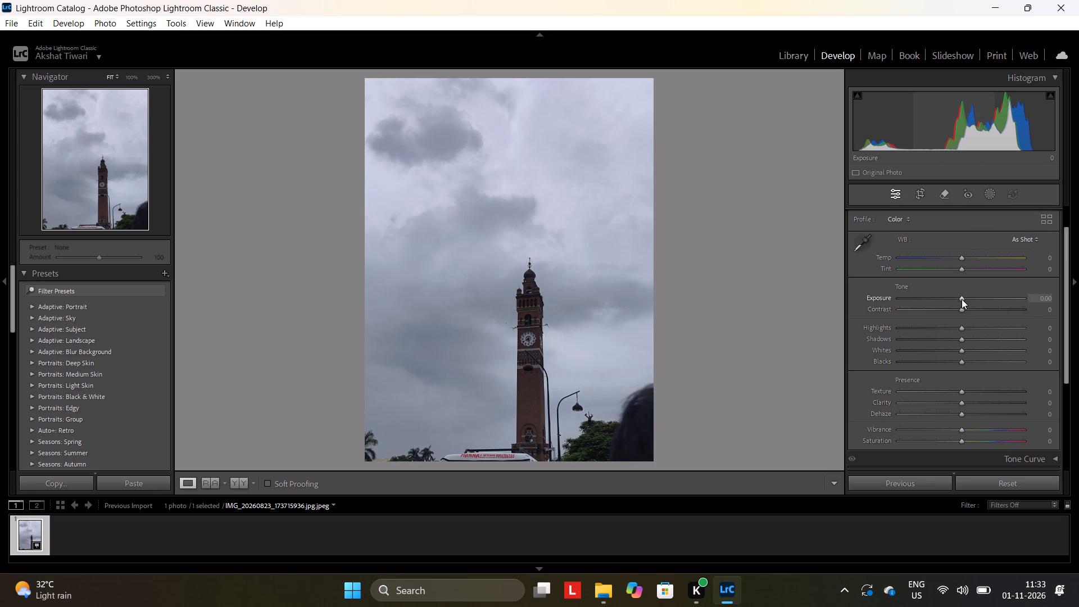
left_click_drag(962, 300, 965, 301)
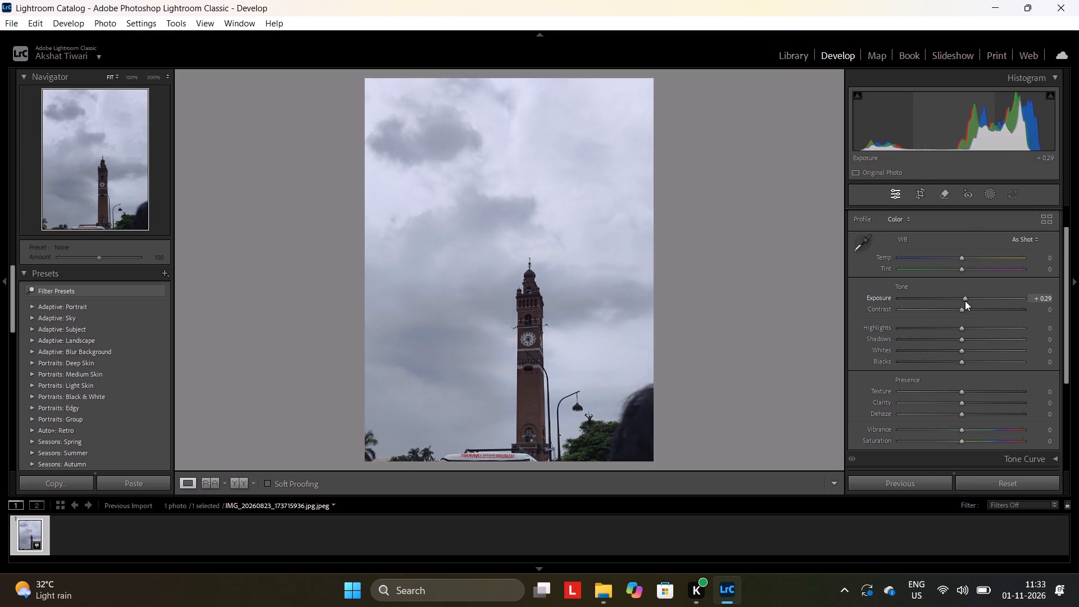
left_click_drag(965, 301, 964, 306)
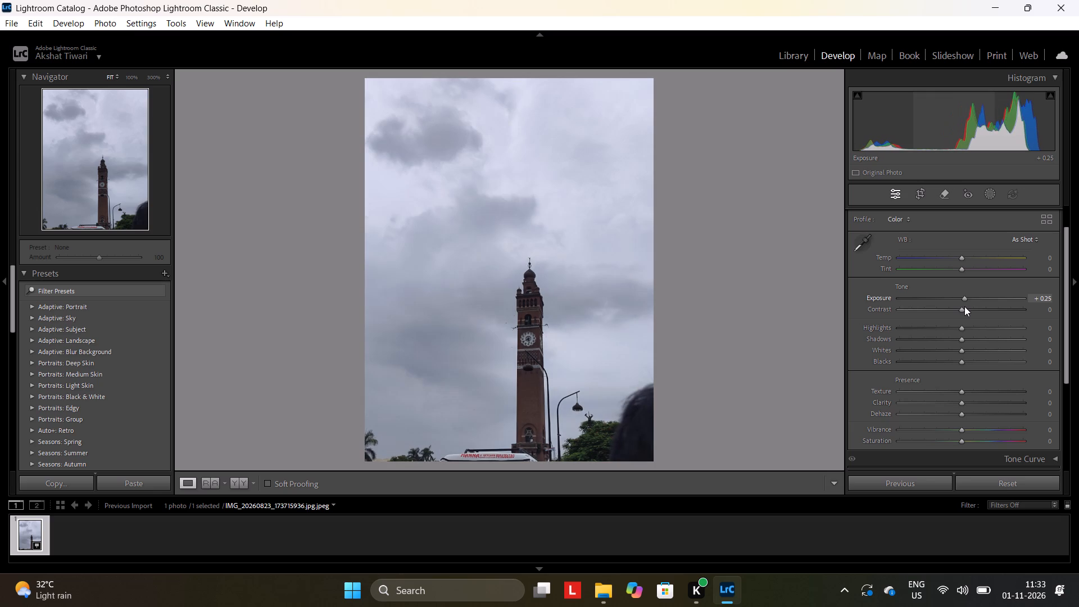
left_click_drag(964, 306, 963, 312)
Raise the photo's Contrast to +29.
double_click(963, 308)
left_click_drag(963, 308, 963, 307)
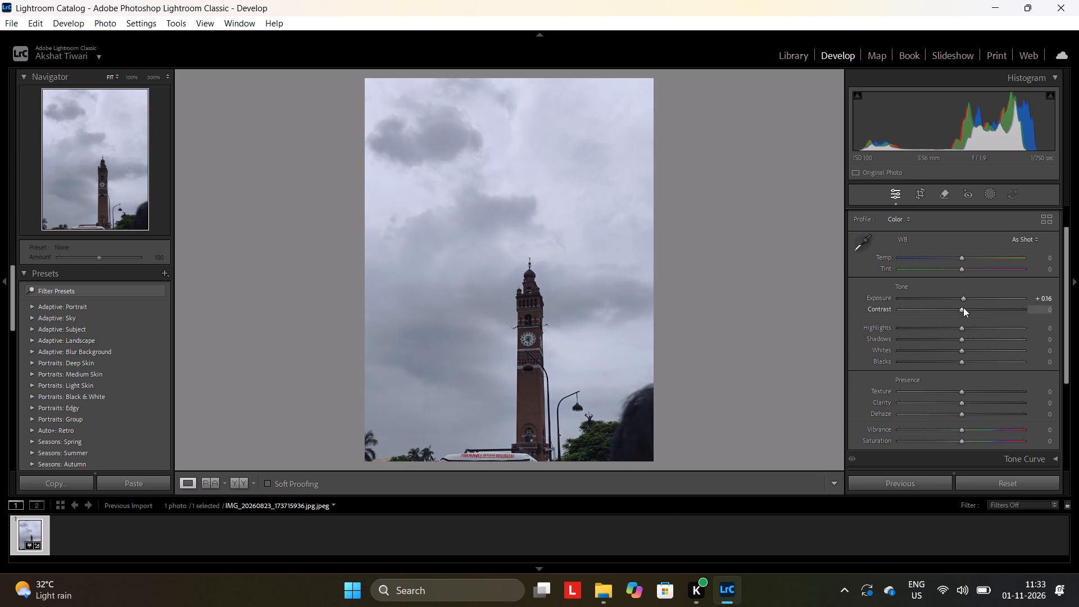
left_click_drag(963, 307, 968, 310)
left_click_drag(962, 308, 963, 308)
left_click_drag(963, 308, 995, 314)
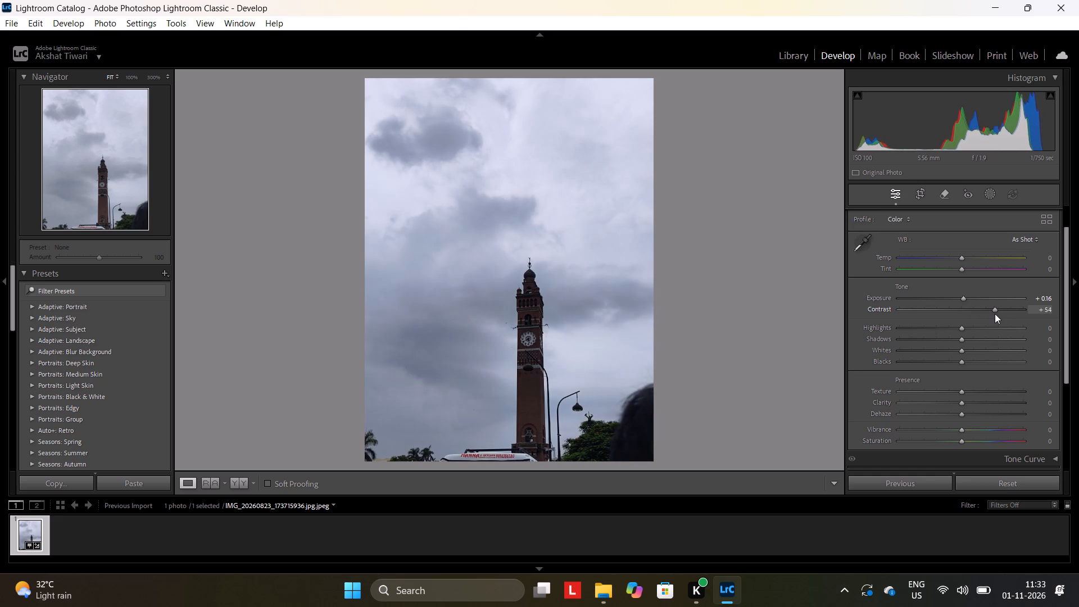
left_click_drag(995, 314, 976, 318)
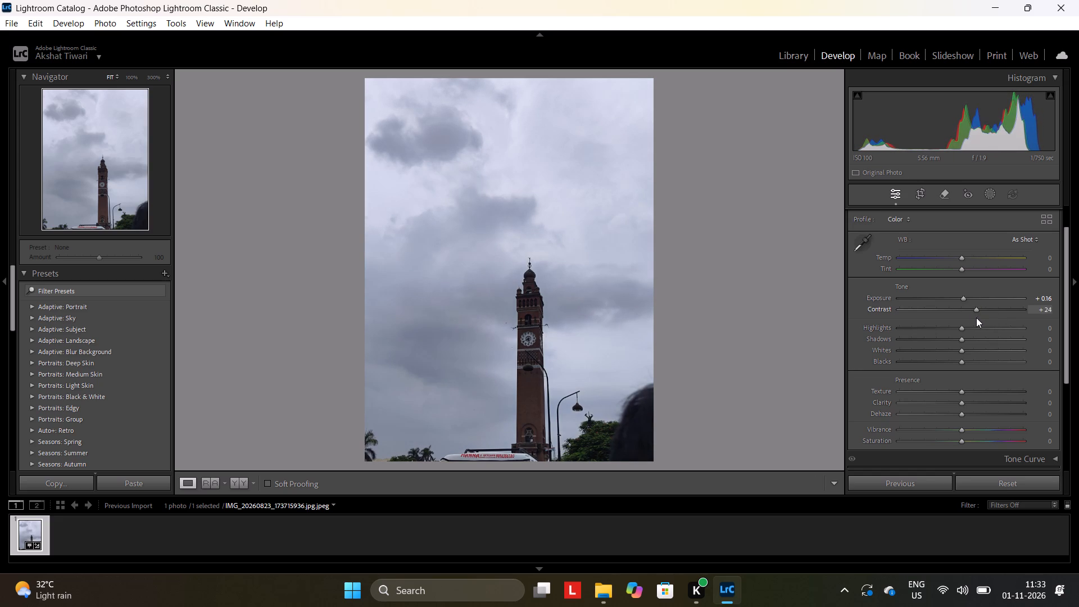
left_click_drag(976, 318, 976, 319)
left_click_drag(976, 319, 980, 320)
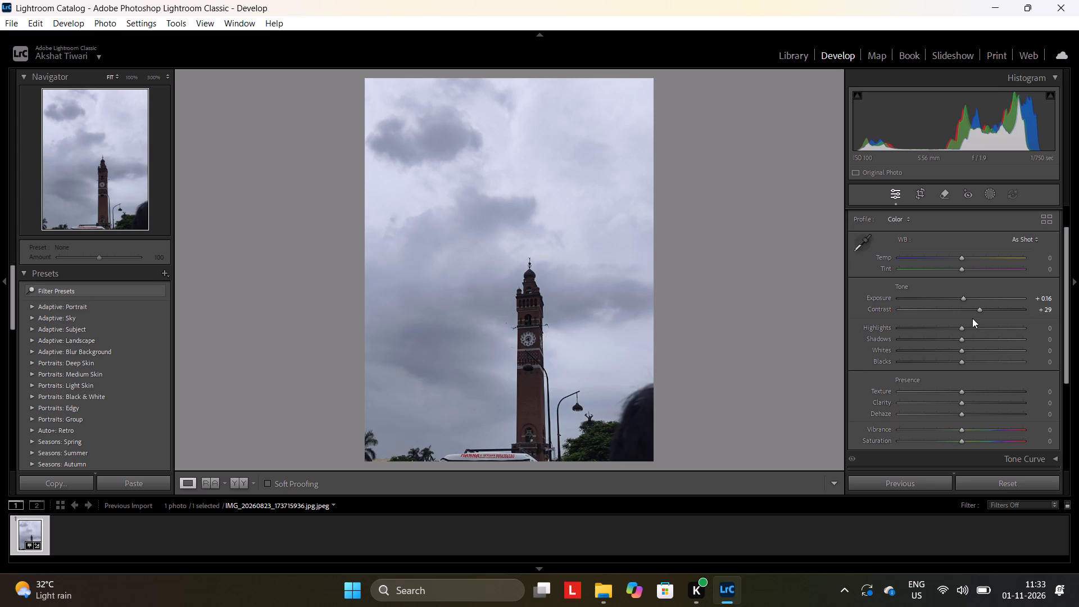
Frame a 4 x 3 crop around the clock tower, trimming narrow strips from the photo's right side, bottom and top.
left_click(919, 194)
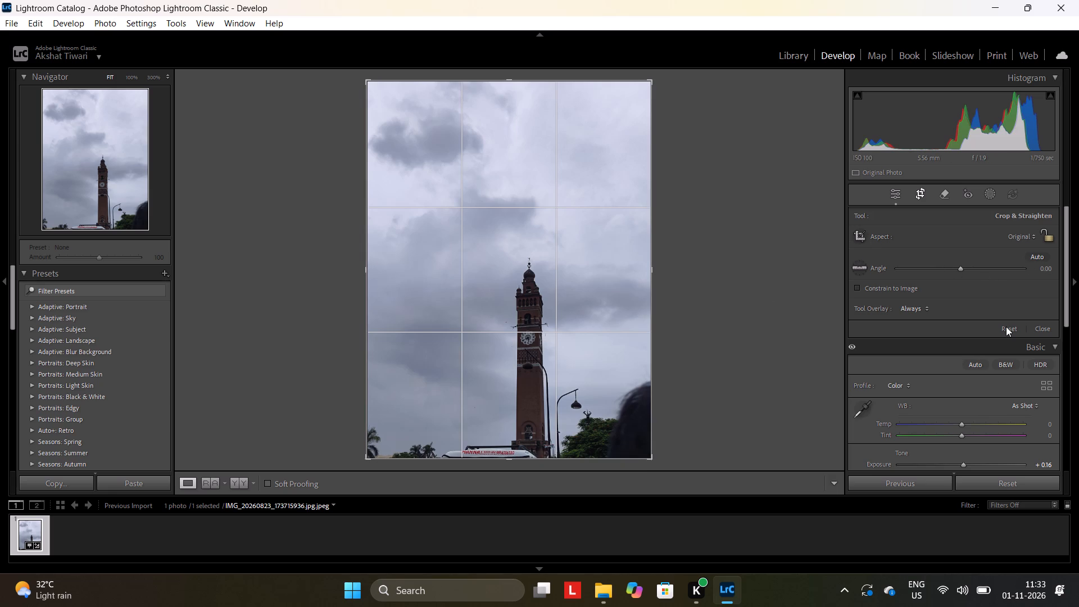
left_click(1018, 235)
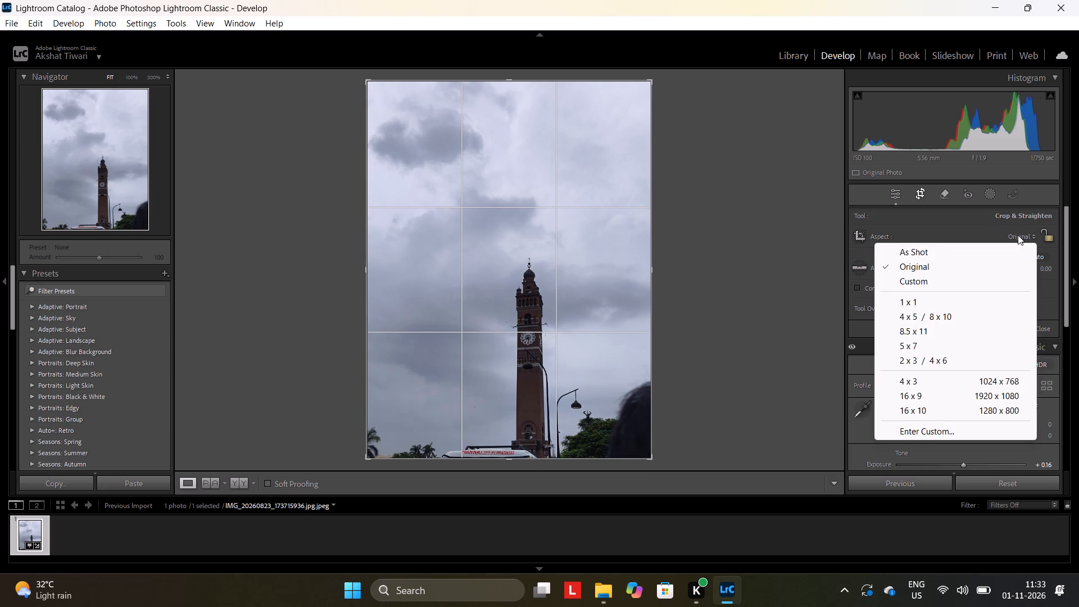
left_click(928, 379)
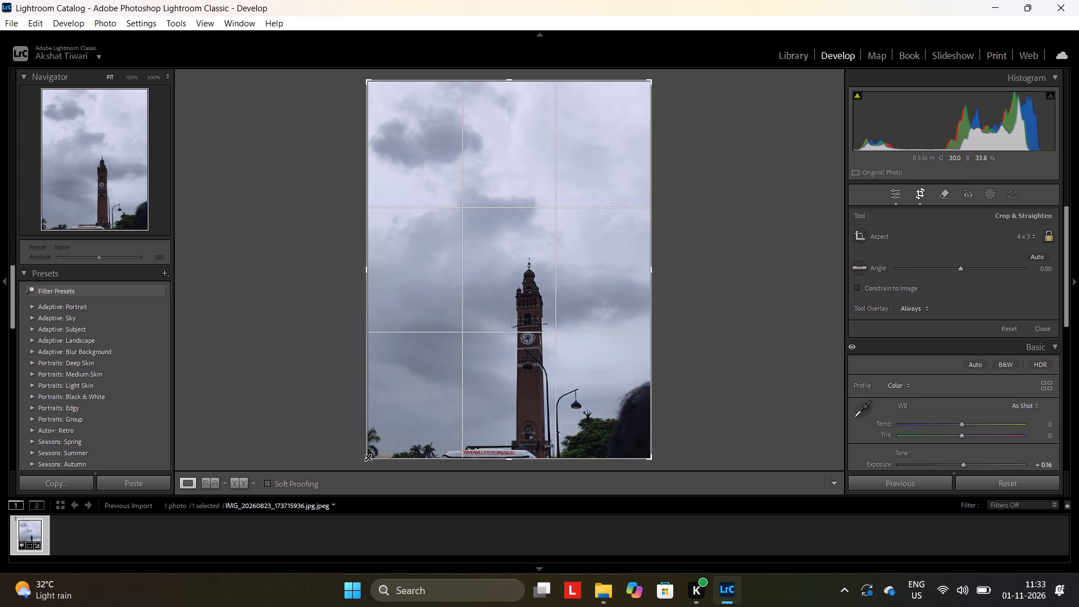
left_click_drag(368, 457, 377, 485)
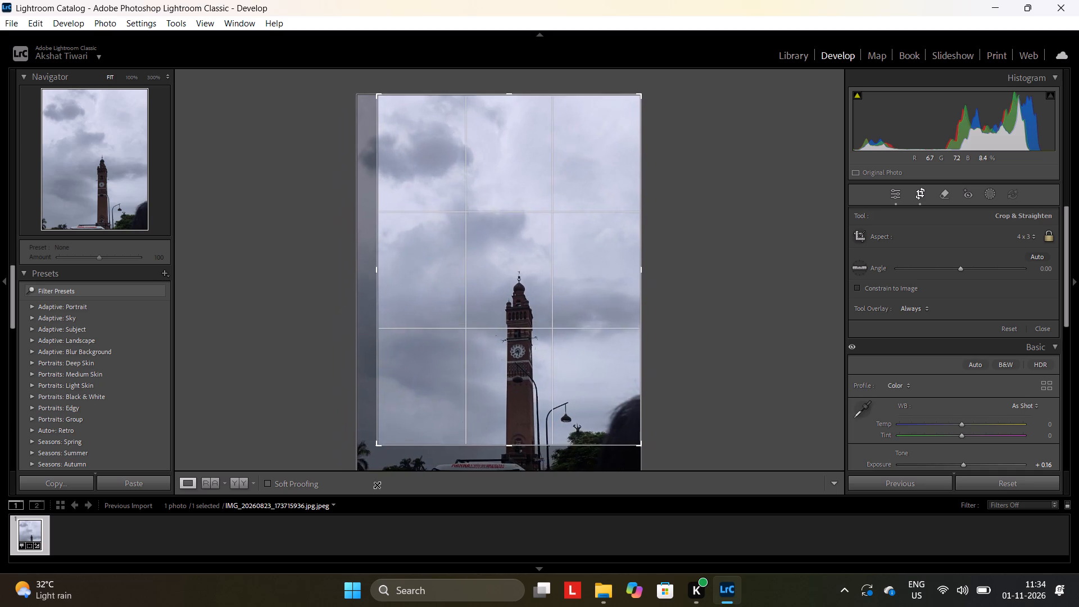
left_click_drag(377, 485, 373, 488)
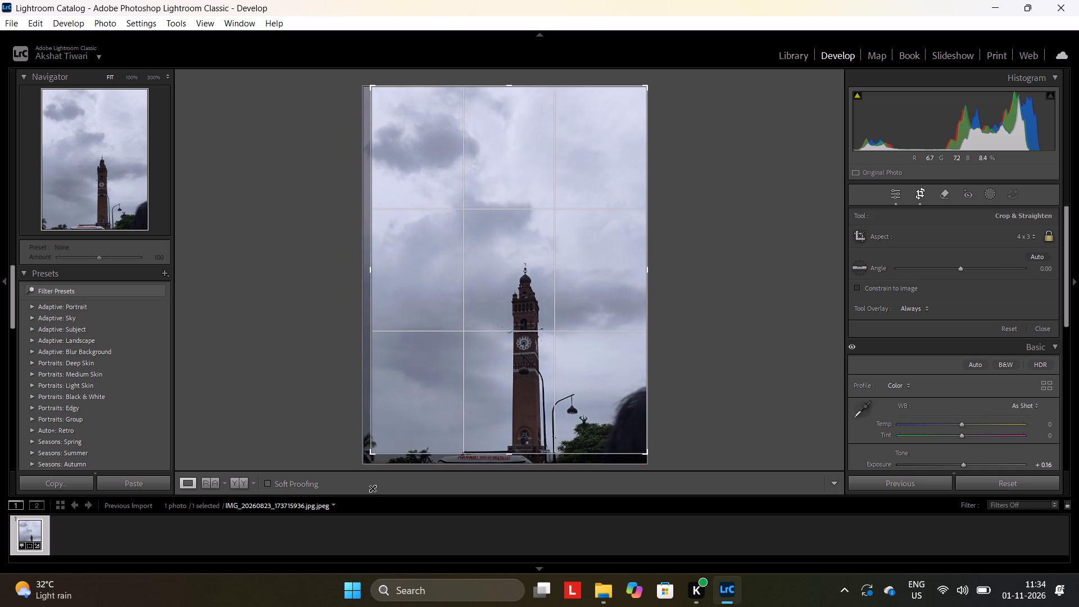
left_click_drag(373, 488, 373, 486)
left_click_drag(498, 385, 524, 401)
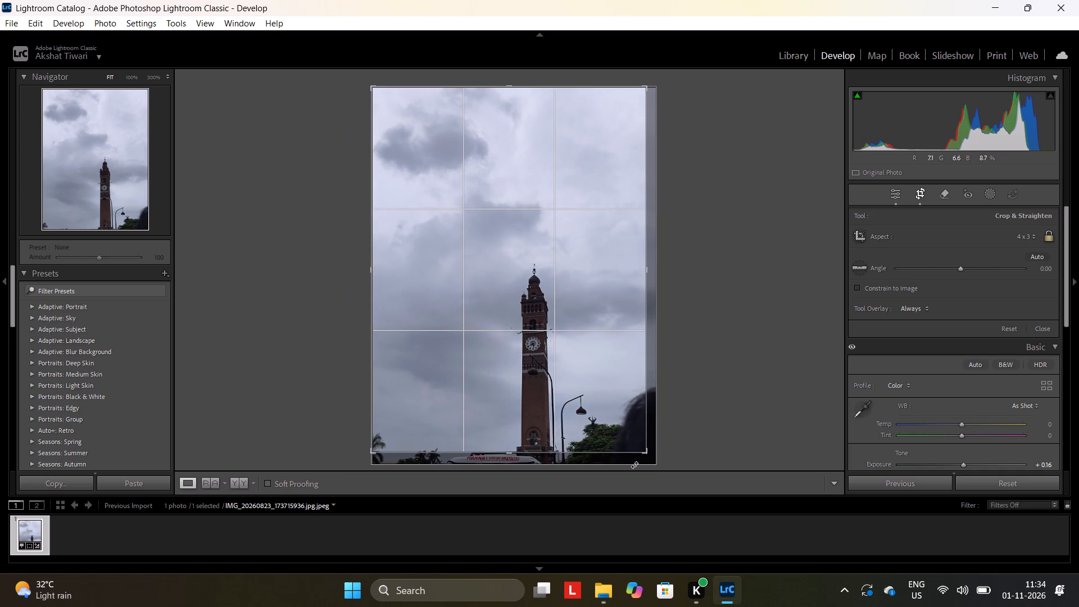
left_click_drag(646, 451, 651, 474)
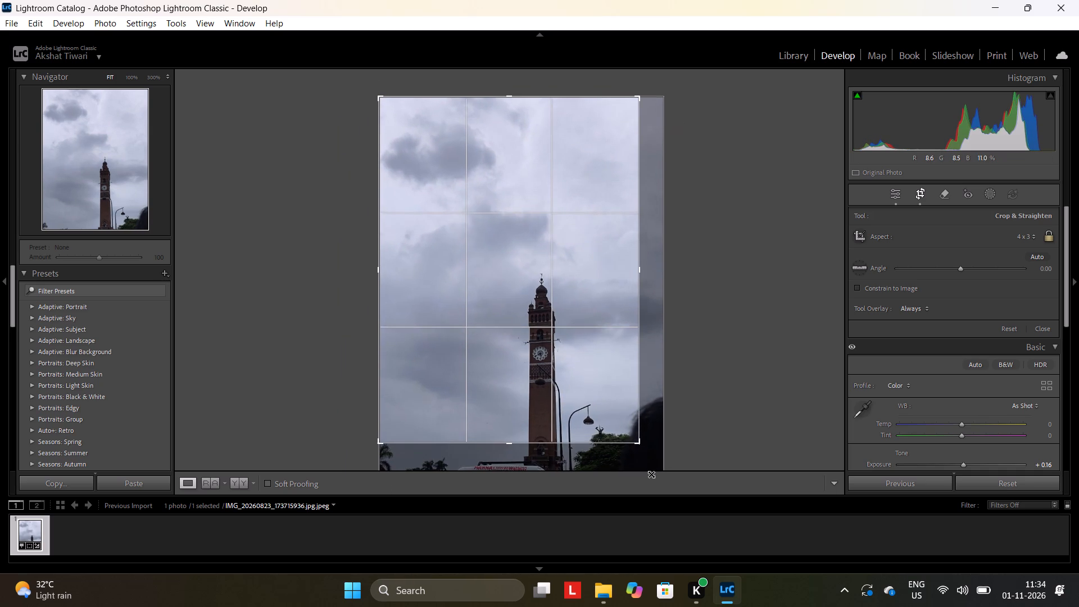
left_click_drag(651, 474, 646, 483)
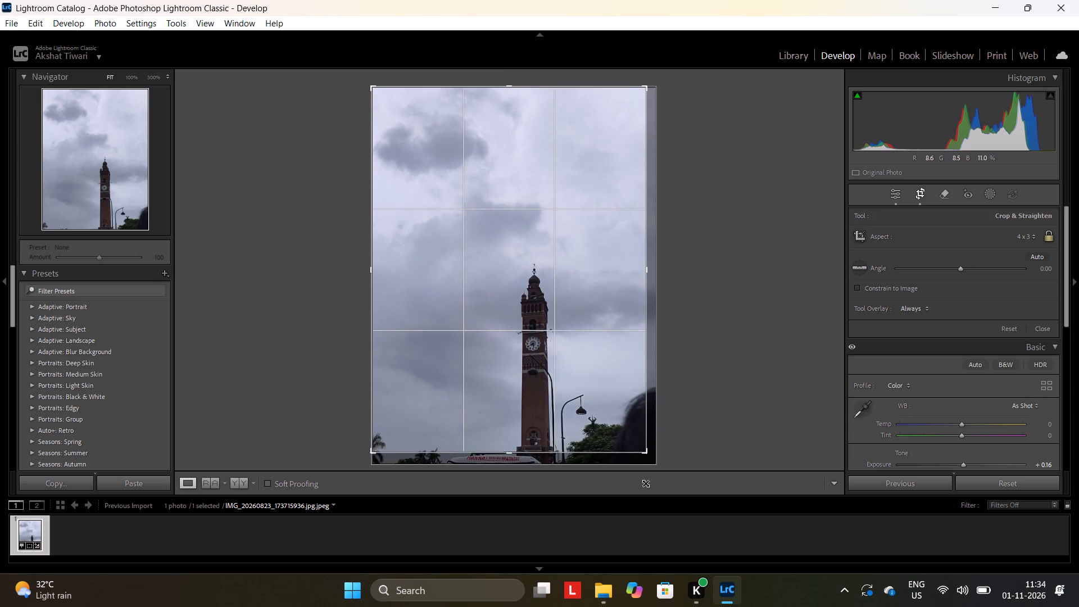
left_click_drag(646, 483, 642, 479)
left_click_drag(588, 355, 597, 348)
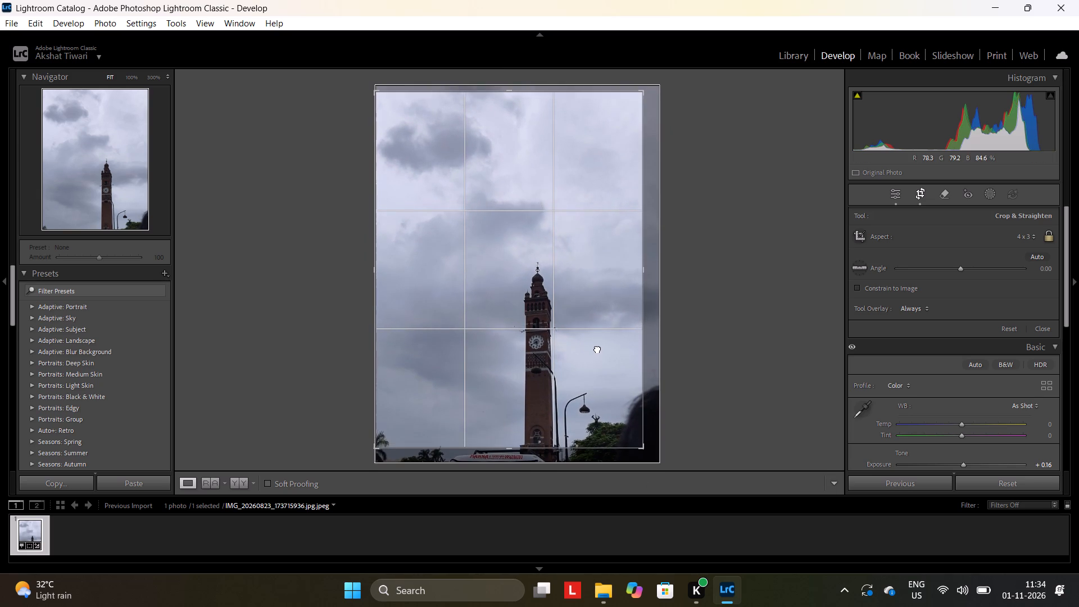
left_click_drag(597, 348, 614, 354)
left_click_drag(614, 354, 620, 350)
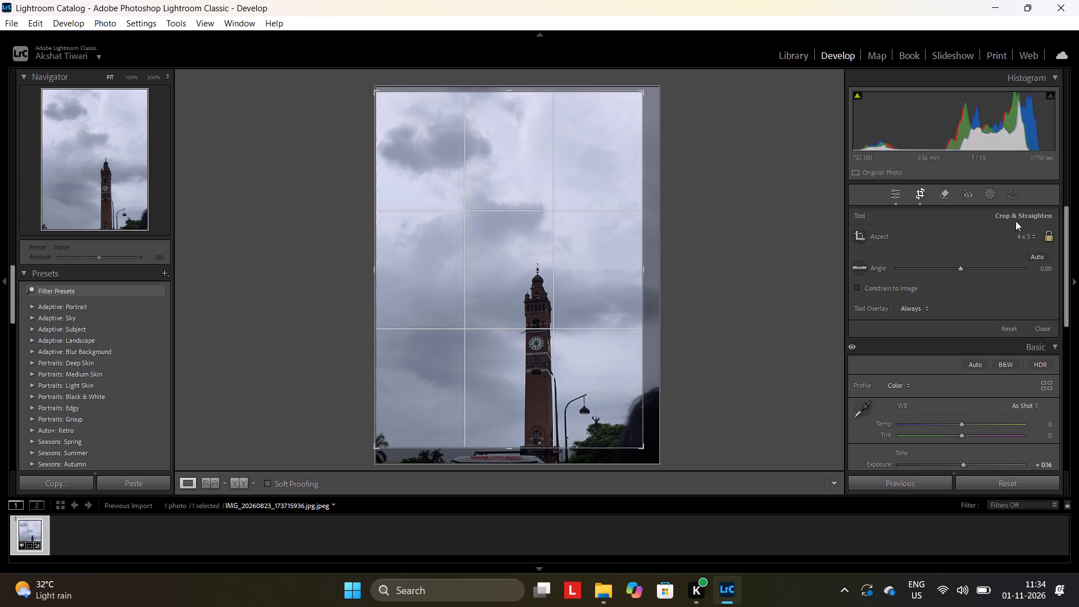
Recrop the photo from the Original aspect to a narrower upright frame around the clock tower, trimming all four sides, and close cropping.
left_click(1030, 235)
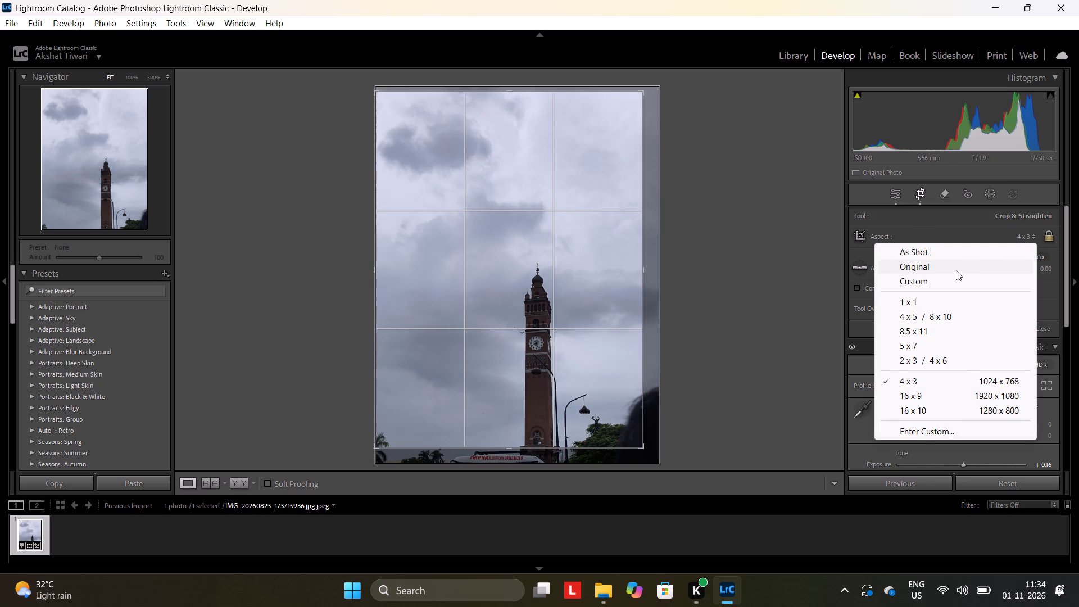
left_click(952, 268)
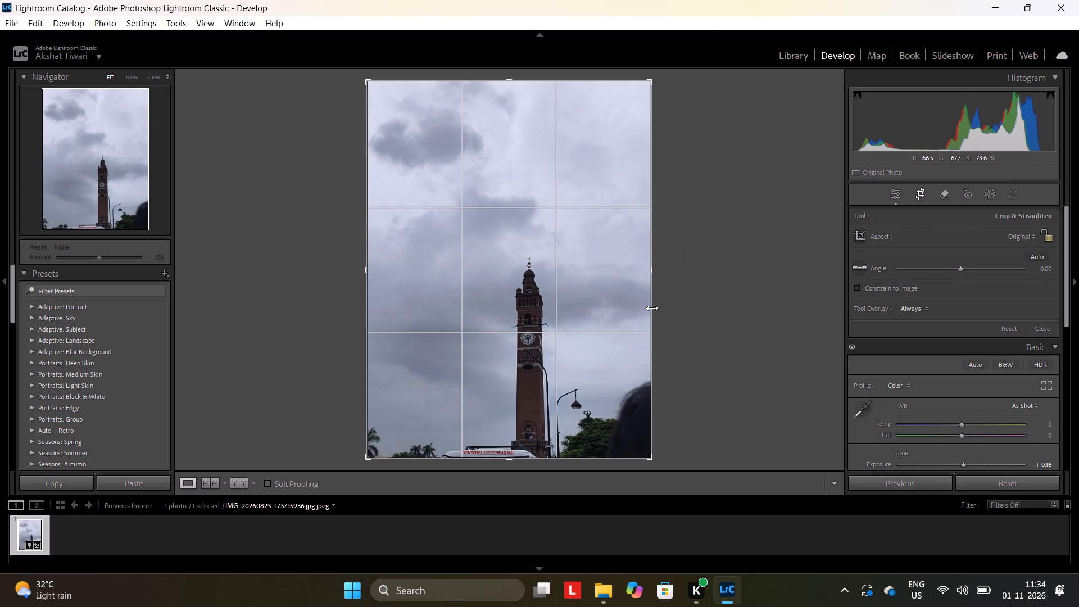
left_click_drag(651, 272, 627, 293)
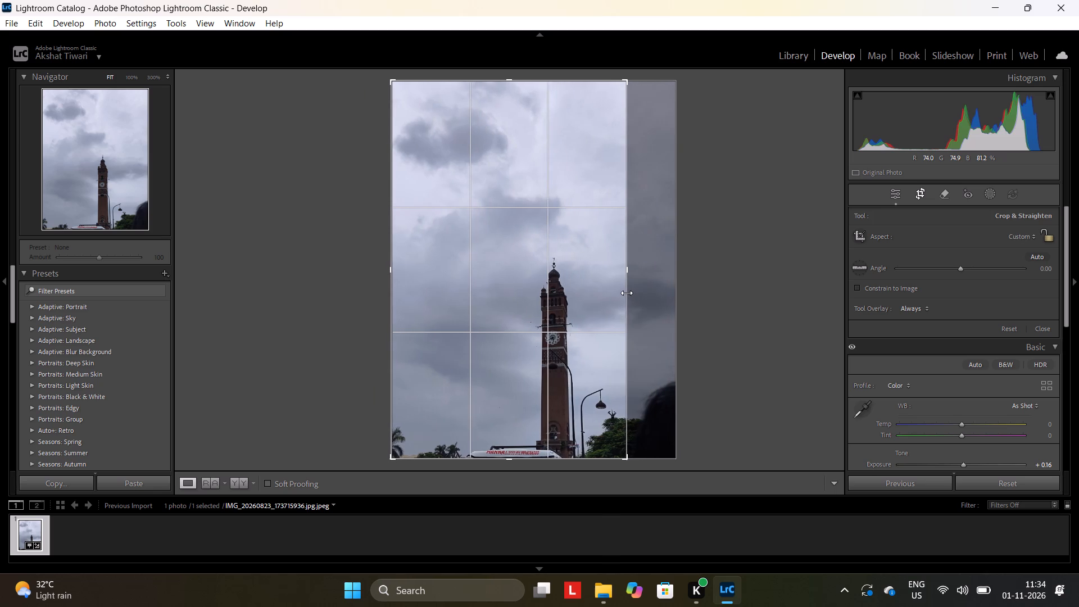
left_click_drag(627, 293, 632, 296)
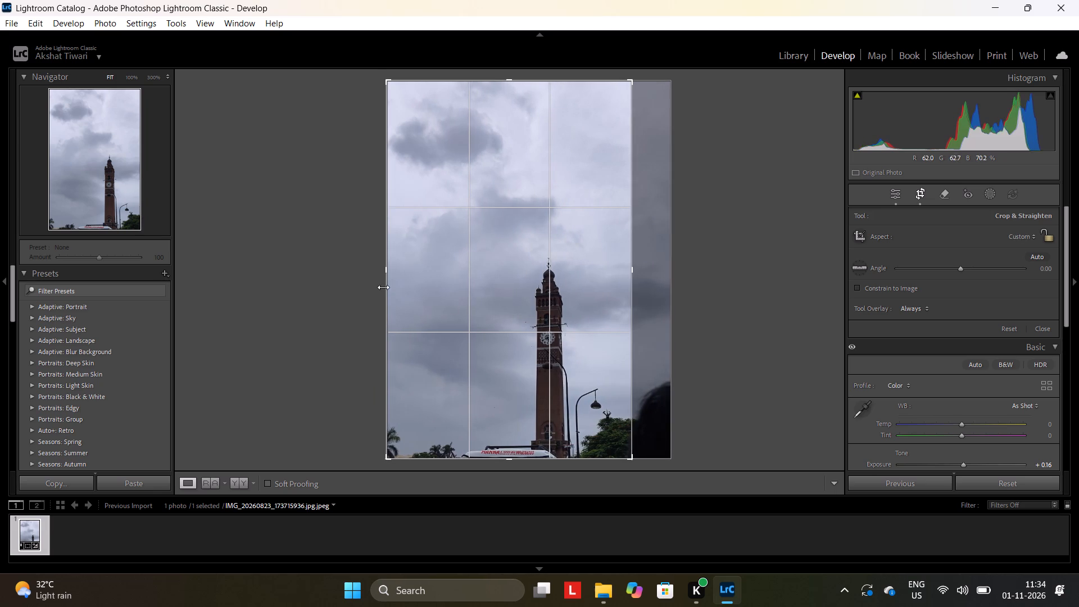
left_click_drag(507, 459, 507, 447)
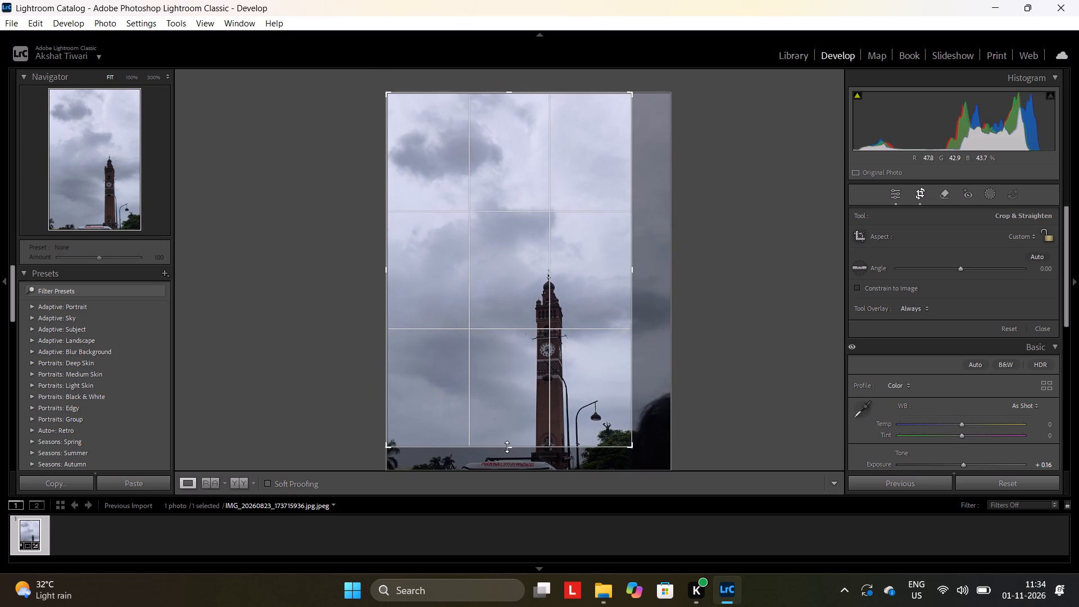
left_click_drag(507, 447, 507, 446)
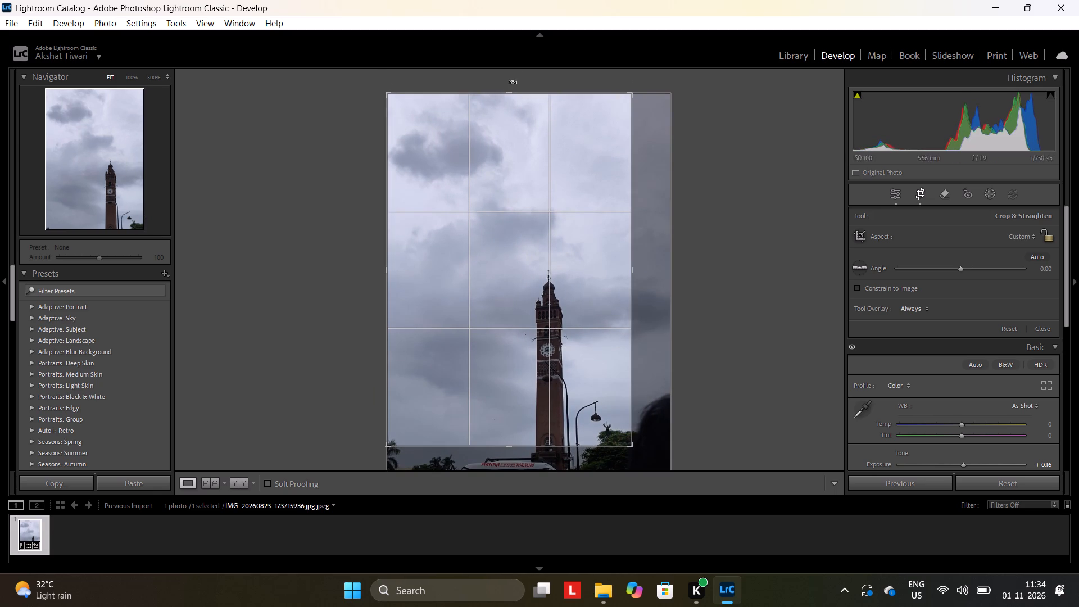
left_click_drag(509, 95, 510, 116)
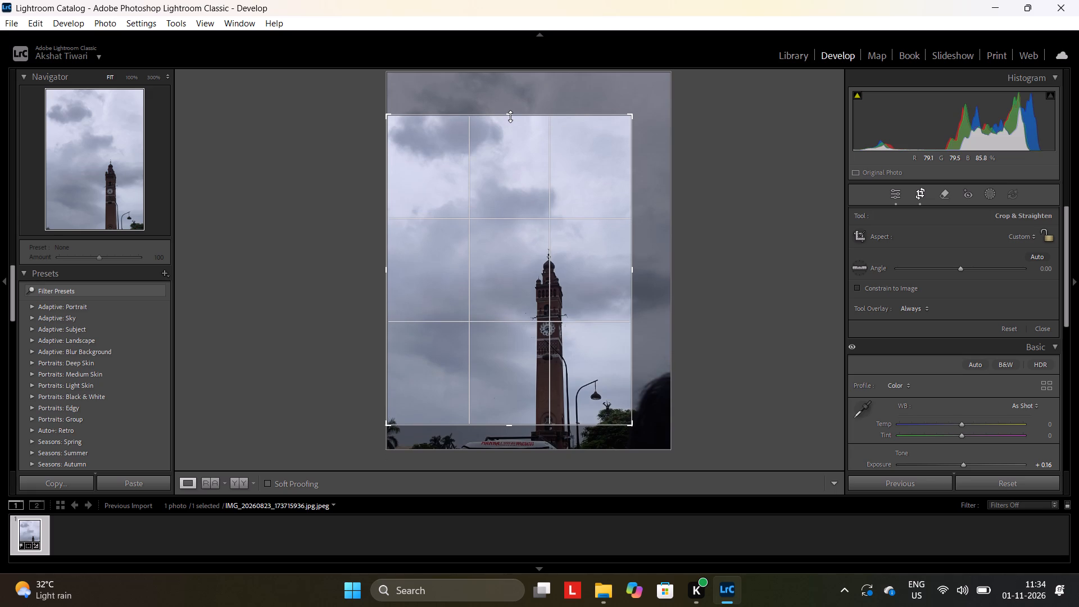
left_click_drag(510, 116, 511, 120)
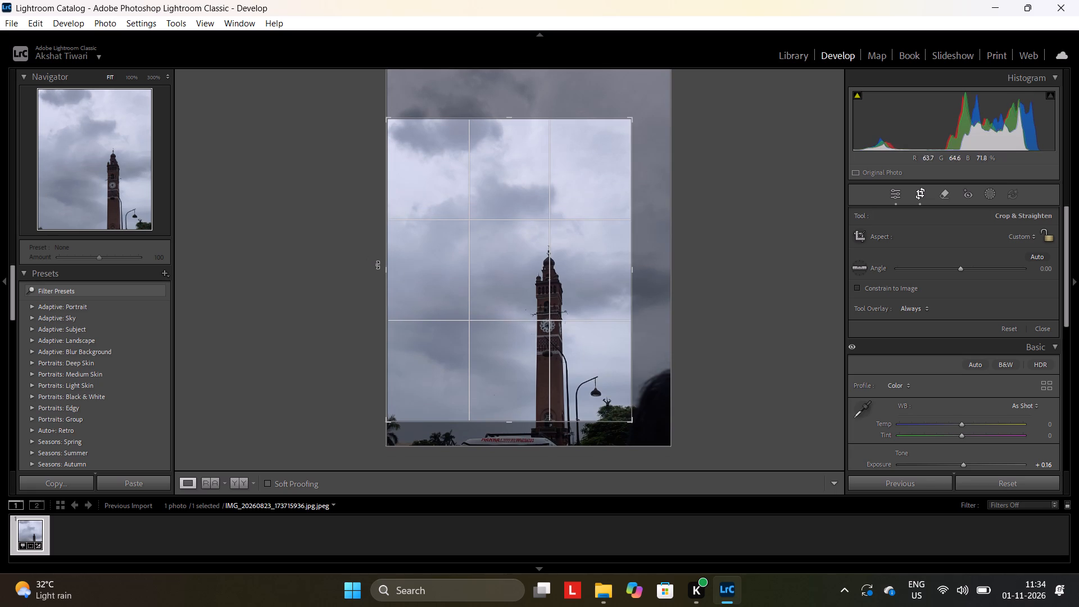
left_click_drag(382, 265, 403, 269)
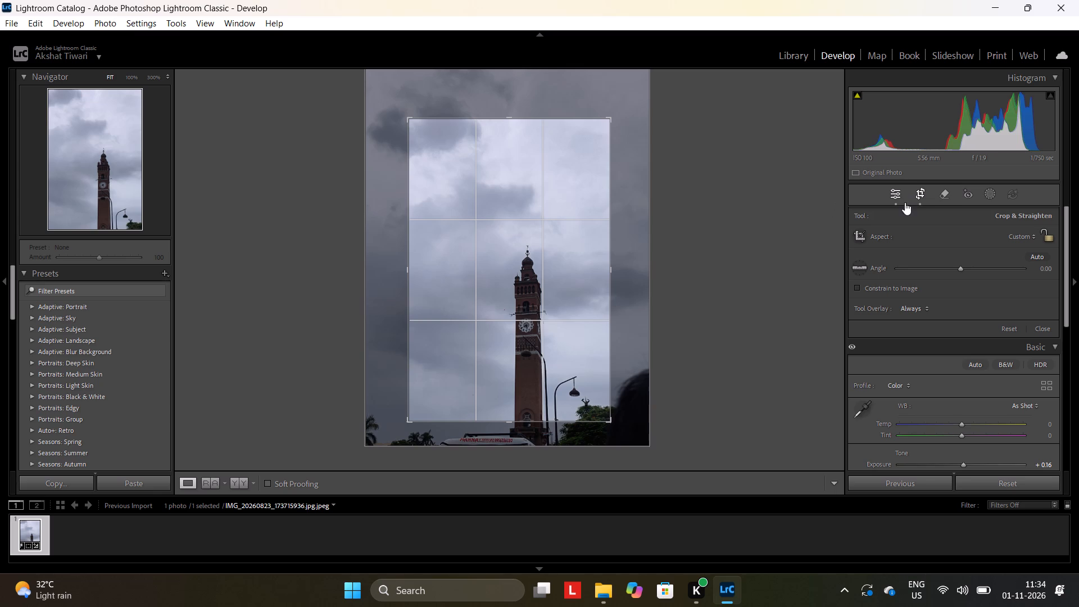
left_click(888, 190)
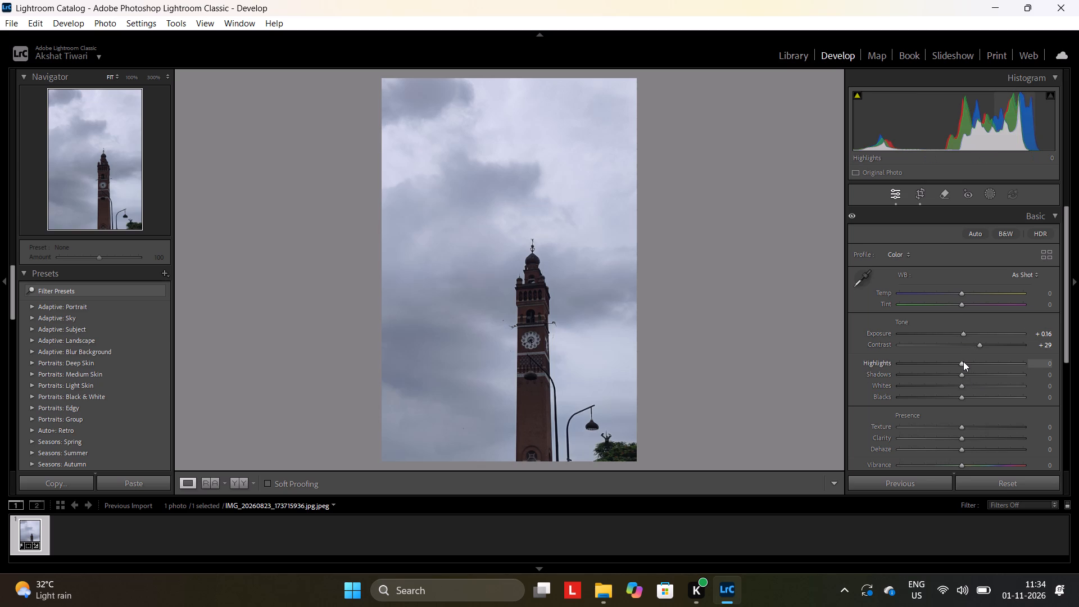
Lower the photo's Highlights to -5.
left_click(963, 361)
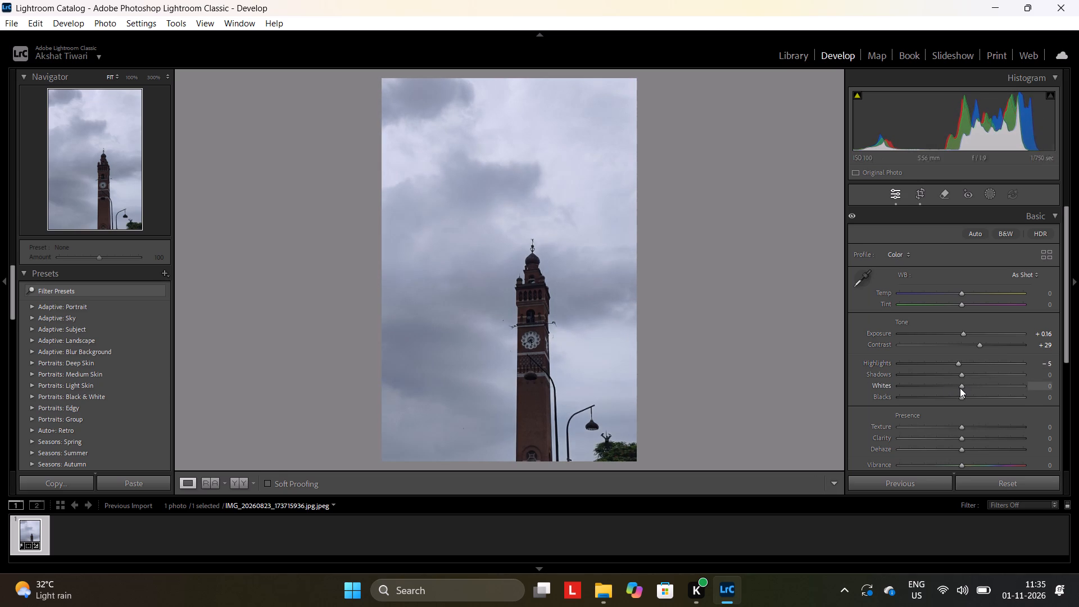
Set the photo's Shadows to +6.
left_click(961, 374)
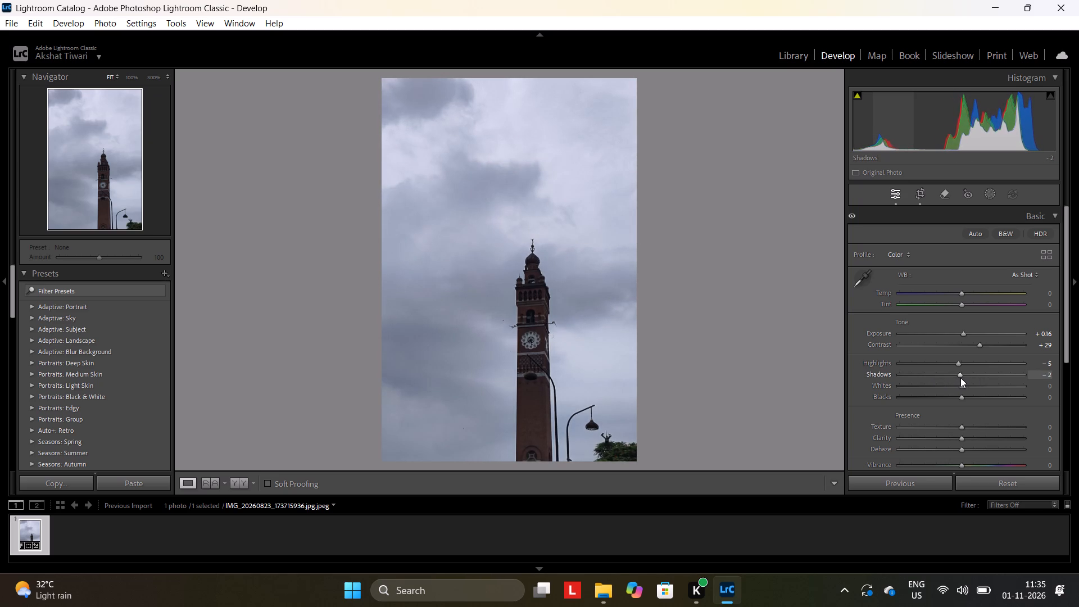
left_click(1041, 372)
left_click(1049, 375)
double_click(1049, 375)
key("BackSpace")
key("BackSpace")
key("BackSpace")
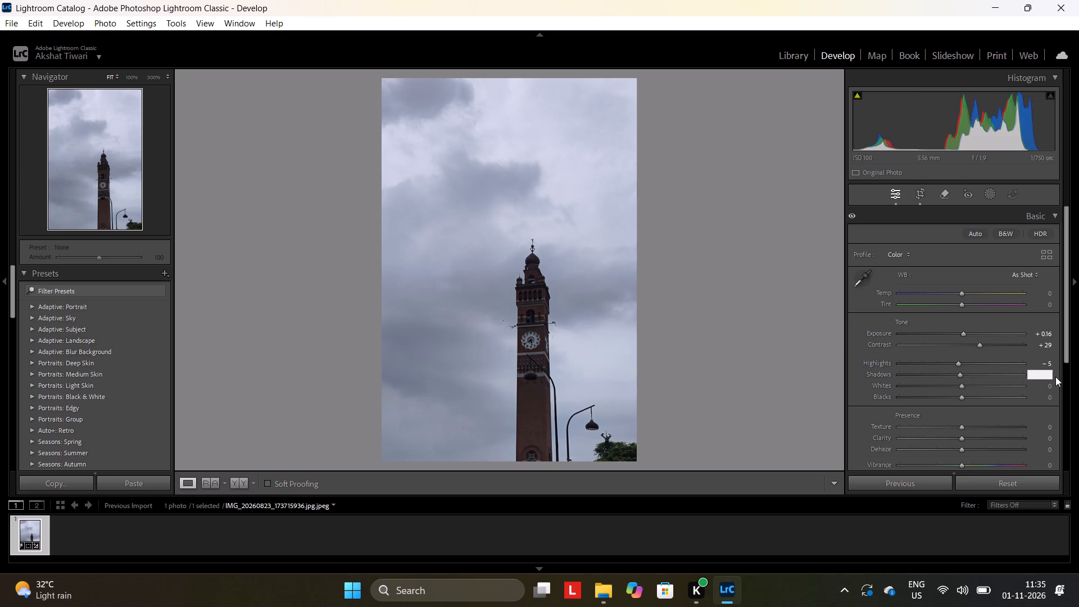
key("6")
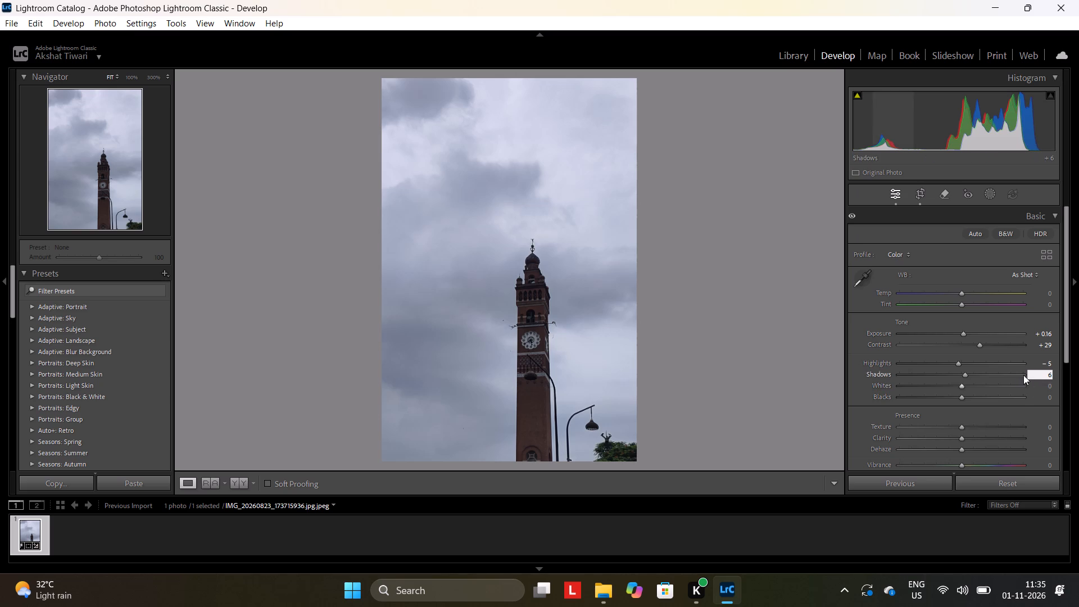
left_click(1025, 351)
Set the photo's Exposure to +0.10.
left_click(963, 332)
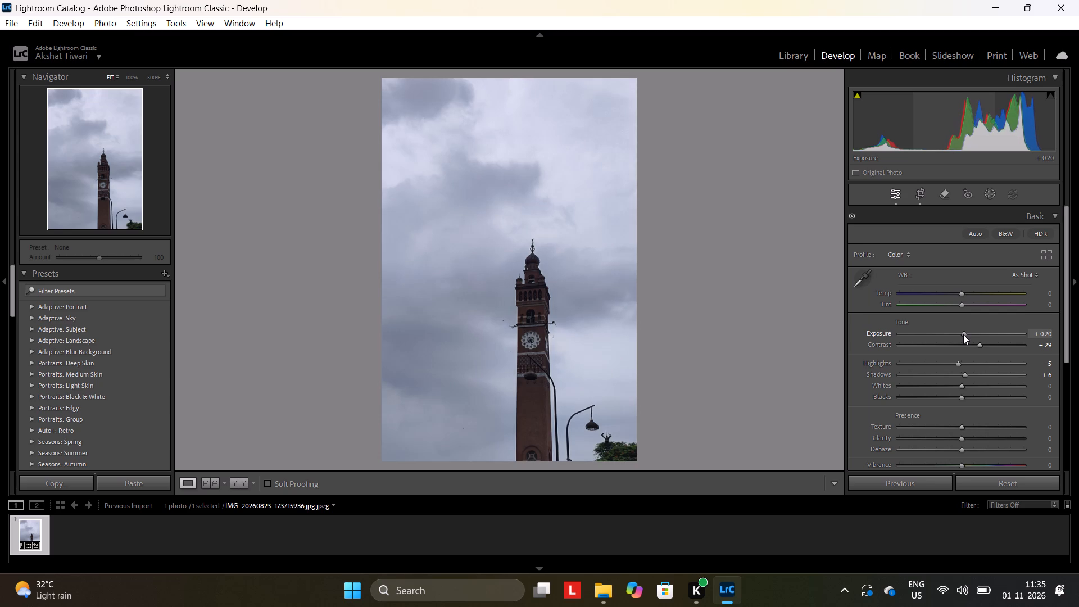
scroll(964, 337, "down", 1)
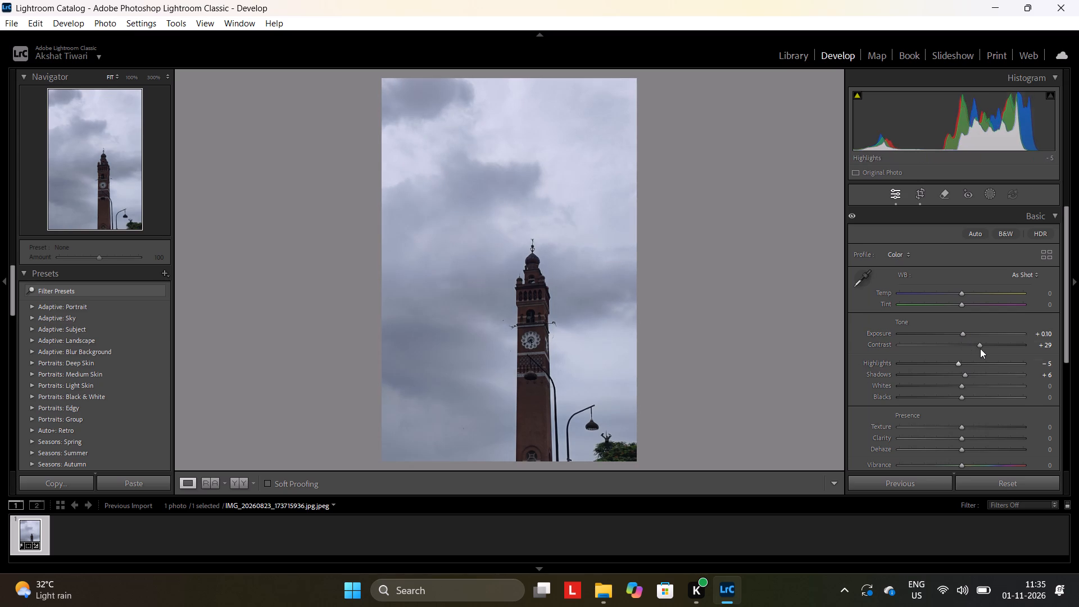
Try stronger and weaker Contrast on the photo and settle on +26.
left_click(983, 343)
left_click(982, 343)
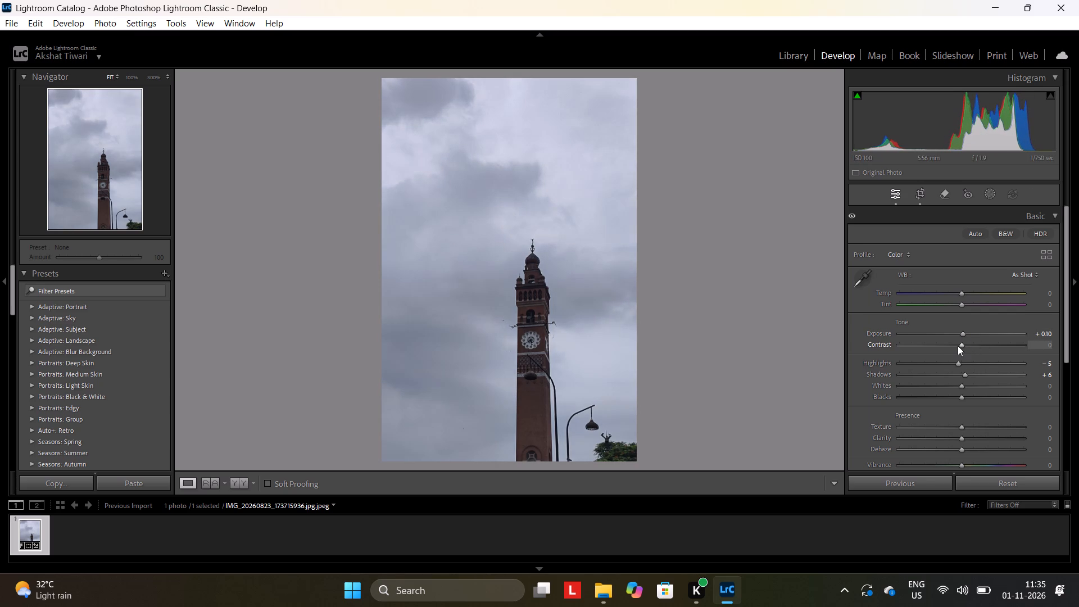
left_click_drag(958, 346, 988, 351)
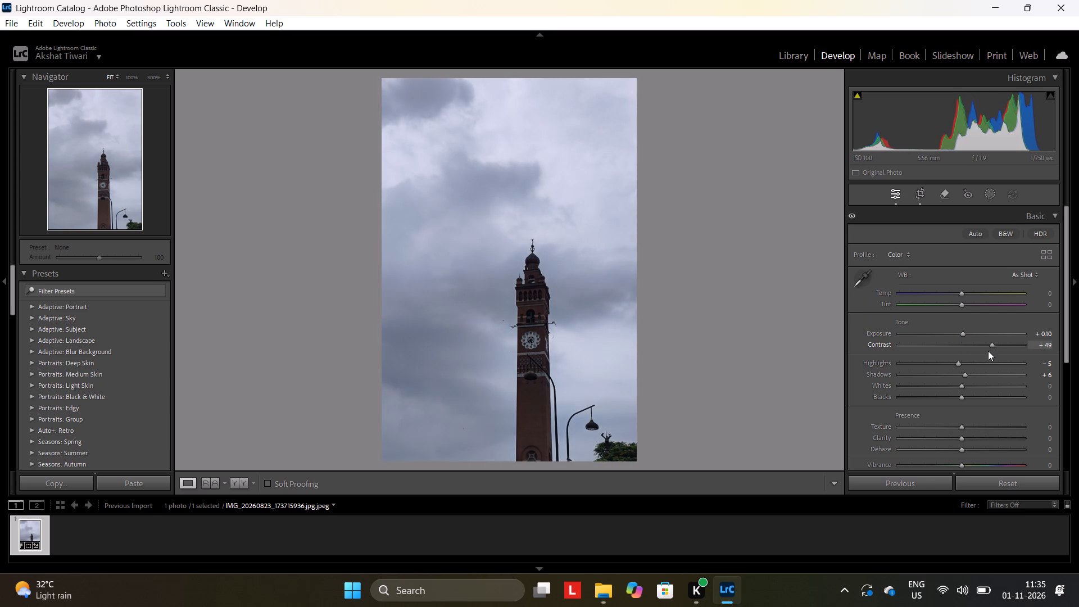
left_click_drag(988, 351, 982, 351)
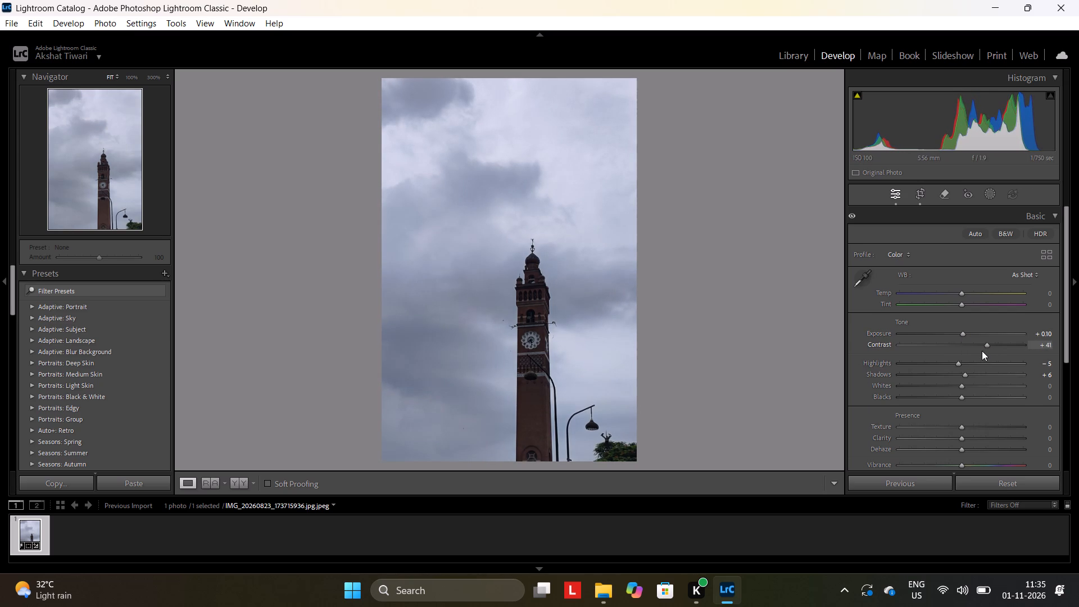
left_click_drag(982, 351, 977, 351)
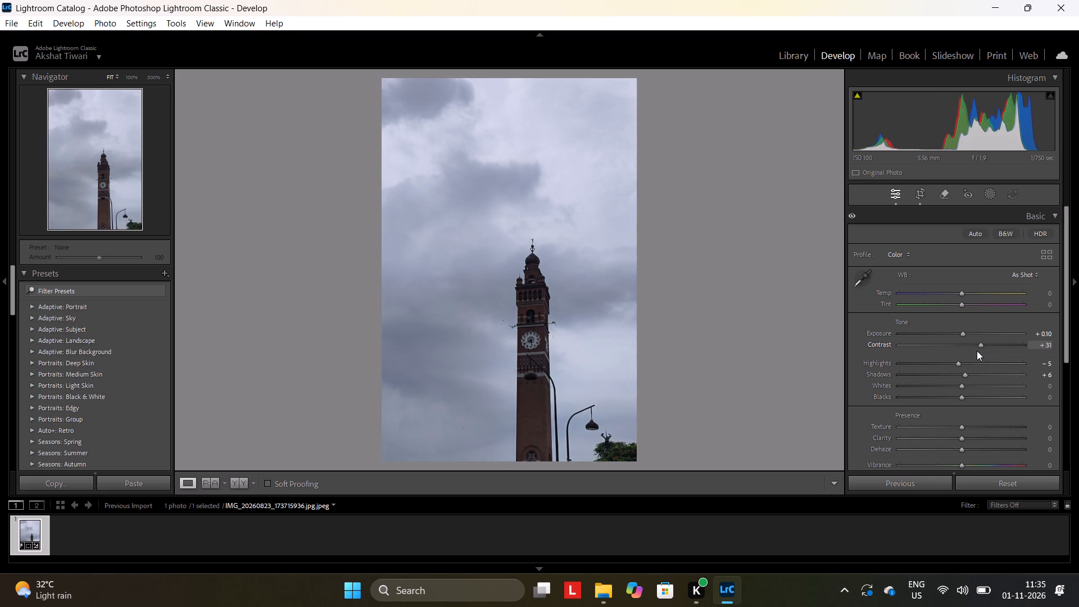
left_click_drag(977, 351, 973, 351)
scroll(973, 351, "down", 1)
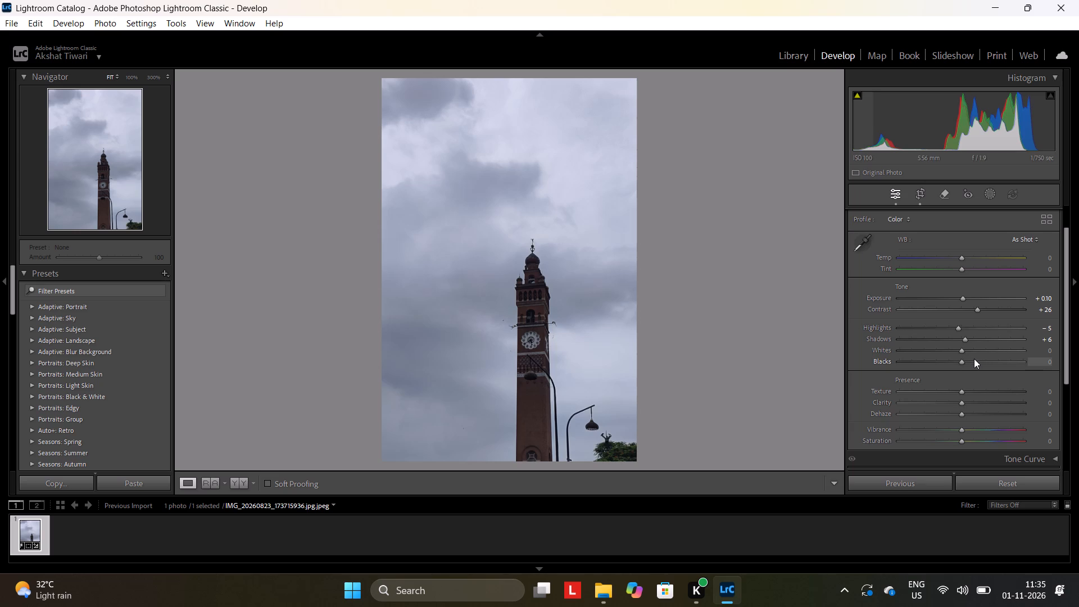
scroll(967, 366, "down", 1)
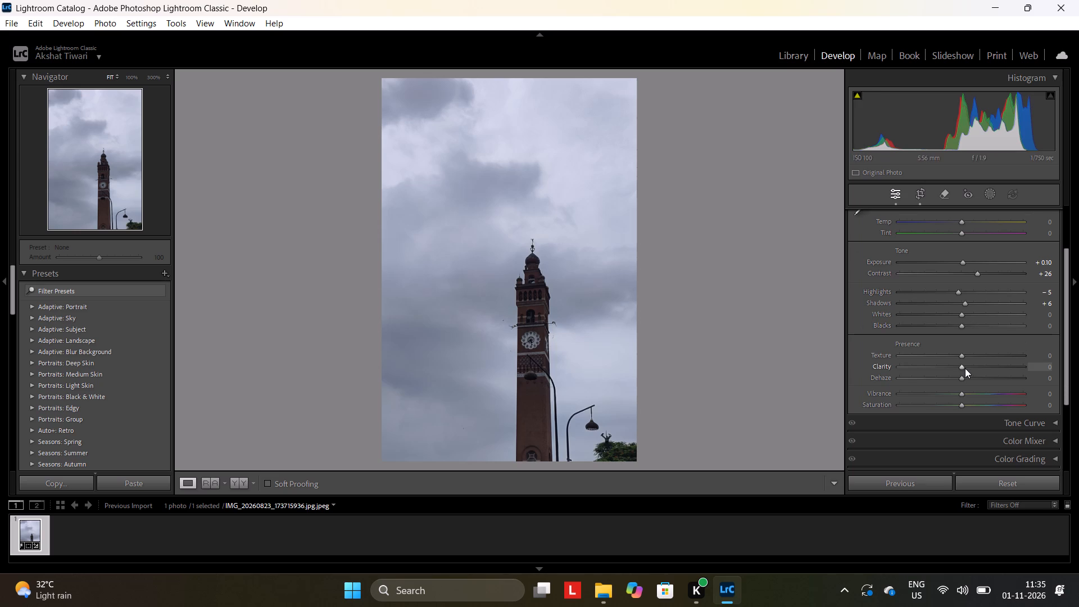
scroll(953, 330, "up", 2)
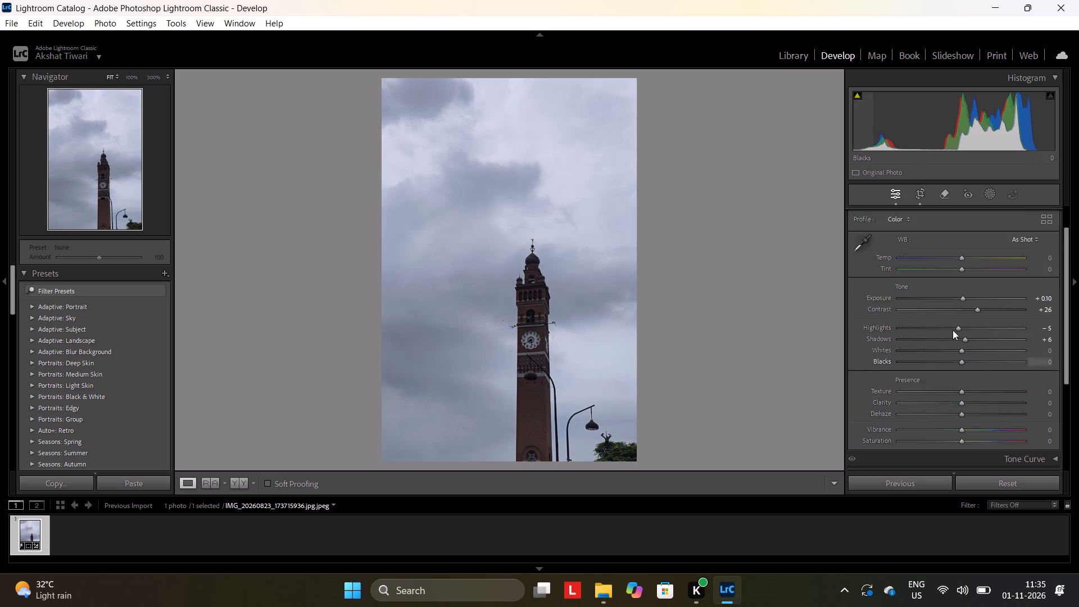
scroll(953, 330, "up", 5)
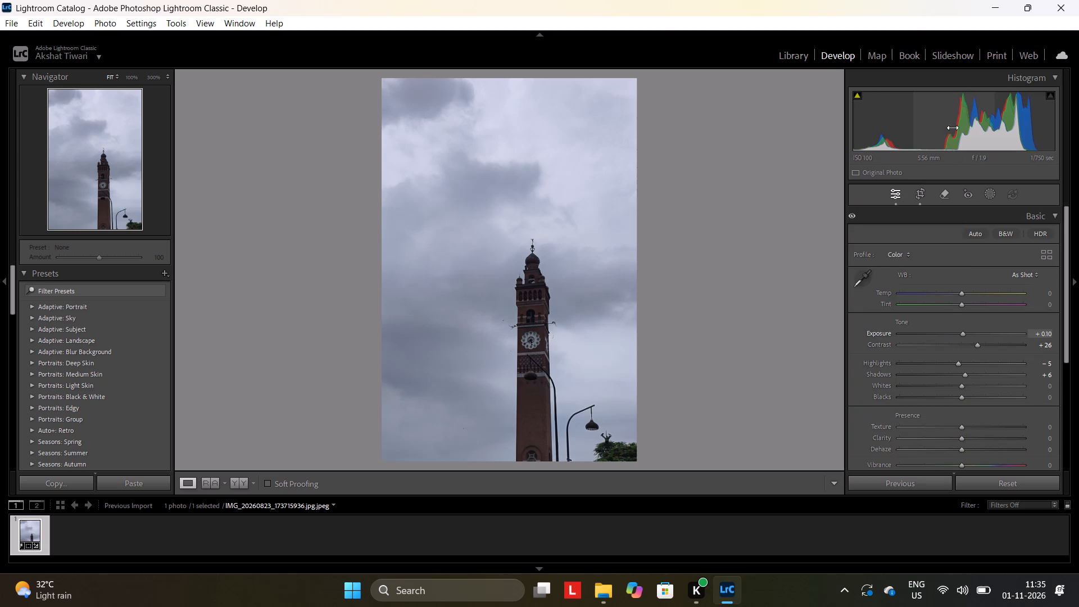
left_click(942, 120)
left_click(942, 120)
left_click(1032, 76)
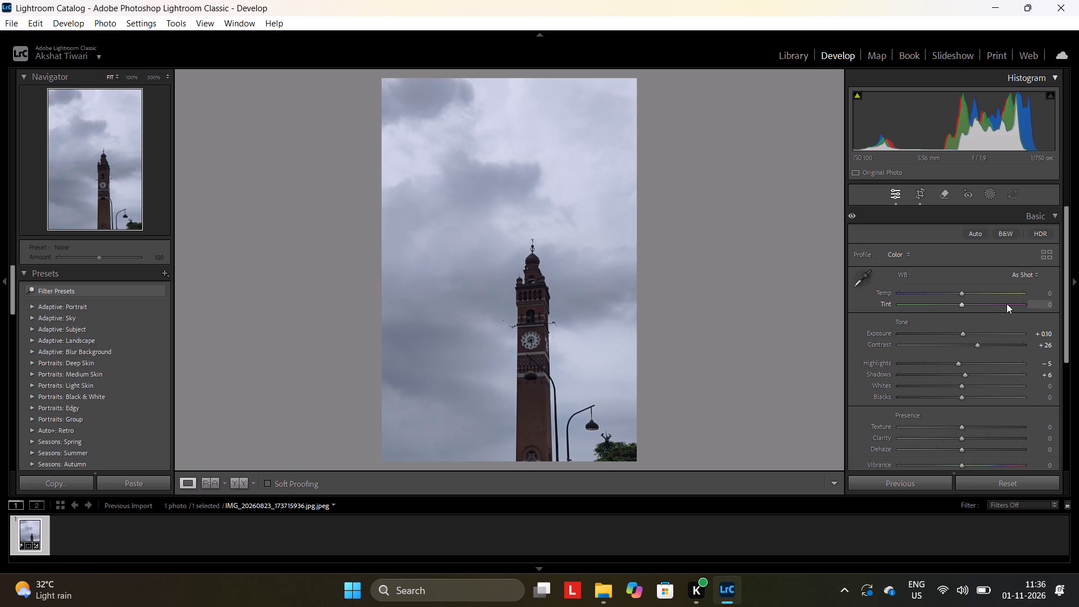
Expand the Tone Curve settings and bring the curve graph into view.
scroll(1007, 303, "down", 1)
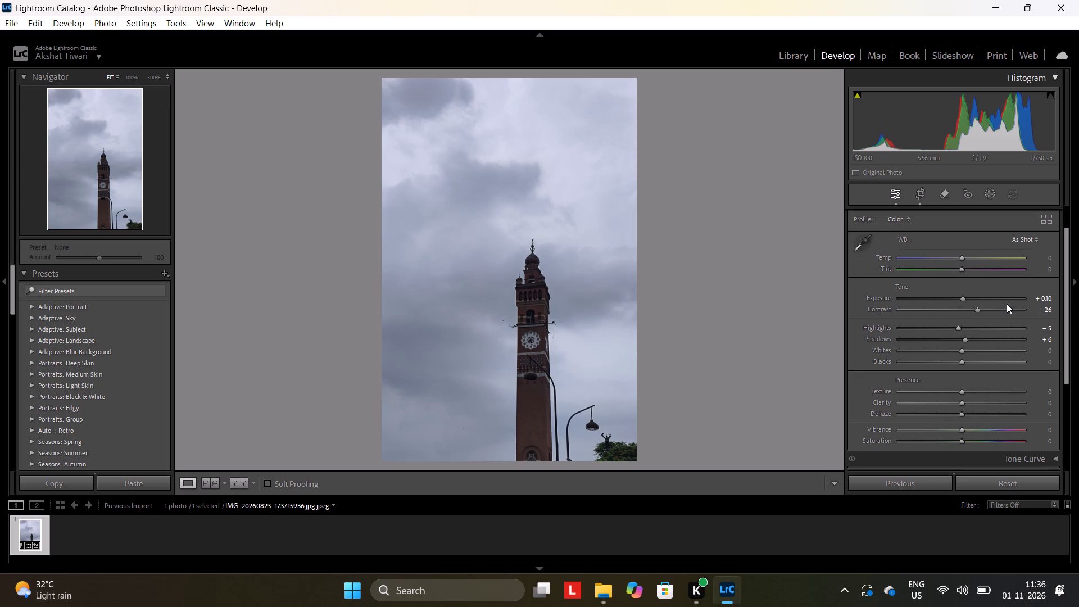
left_click(1044, 458)
scroll(1038, 450, "down", 4)
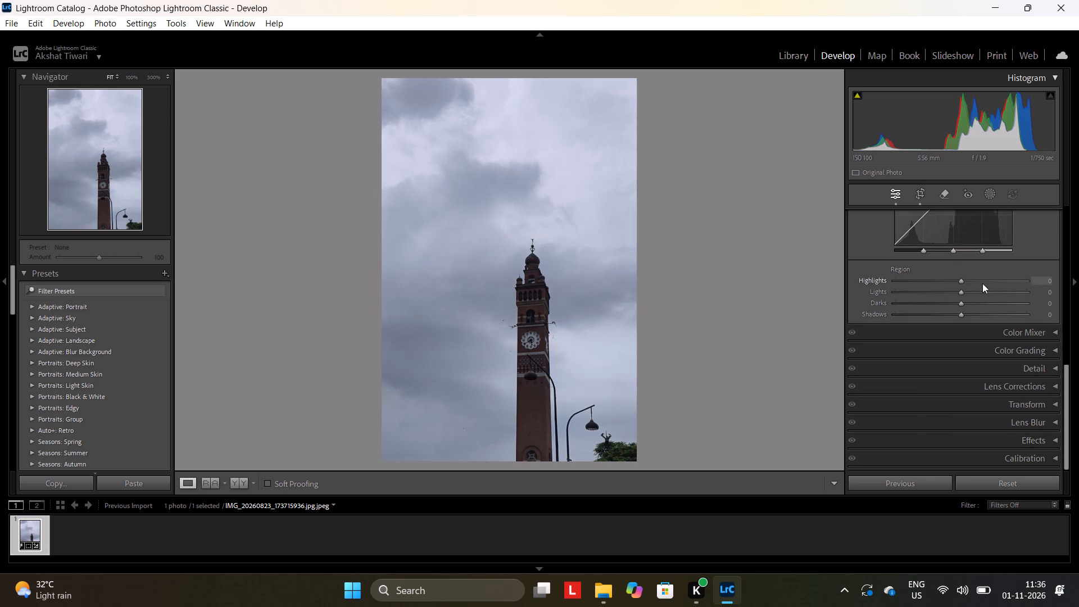
scroll(966, 275, "up", 4)
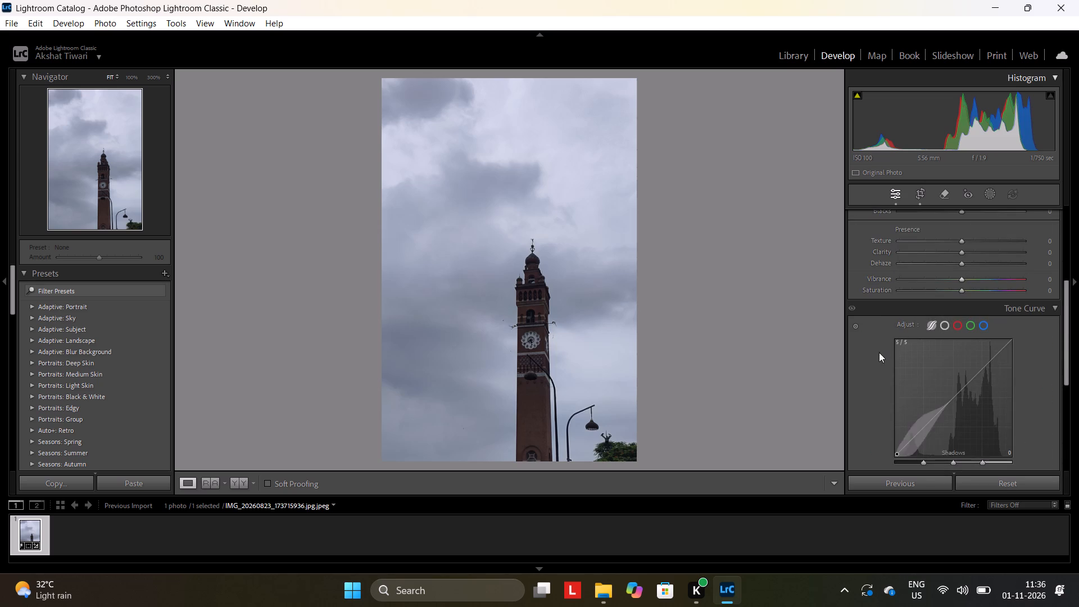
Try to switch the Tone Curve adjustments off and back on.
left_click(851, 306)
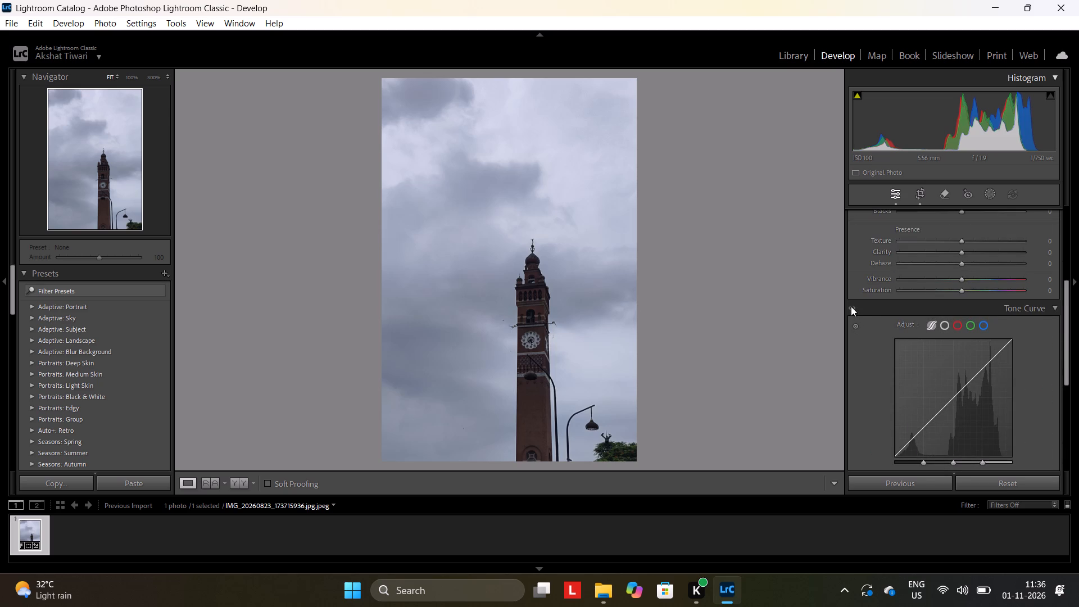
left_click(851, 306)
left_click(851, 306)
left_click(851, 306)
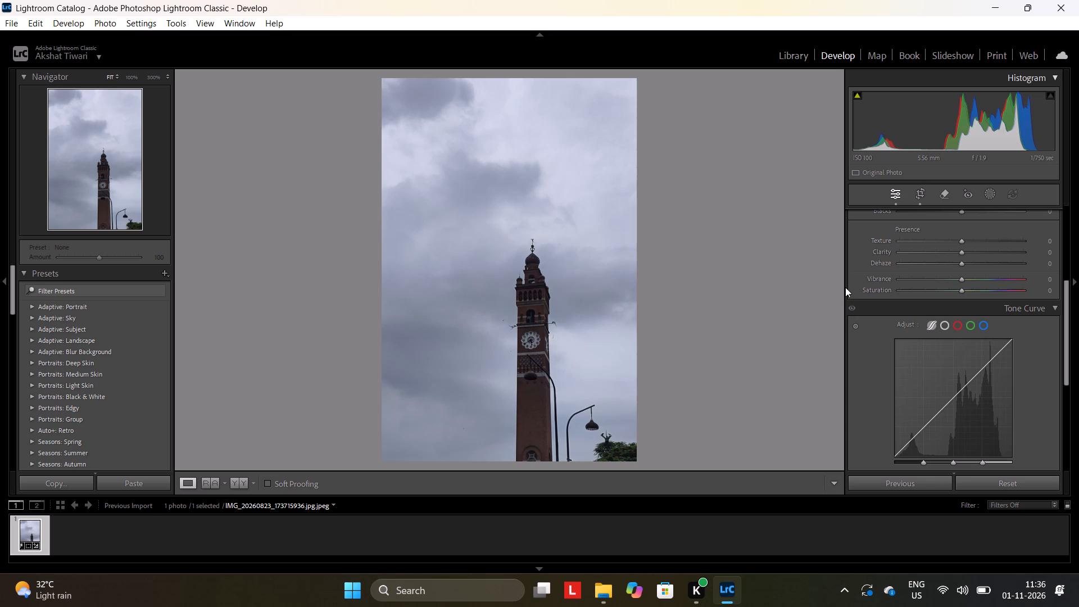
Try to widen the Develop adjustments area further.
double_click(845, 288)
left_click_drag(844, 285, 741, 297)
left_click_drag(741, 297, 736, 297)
Try brighter and darker Shadows on the parametric tone curve and settle on -17.
left_click(991, 362)
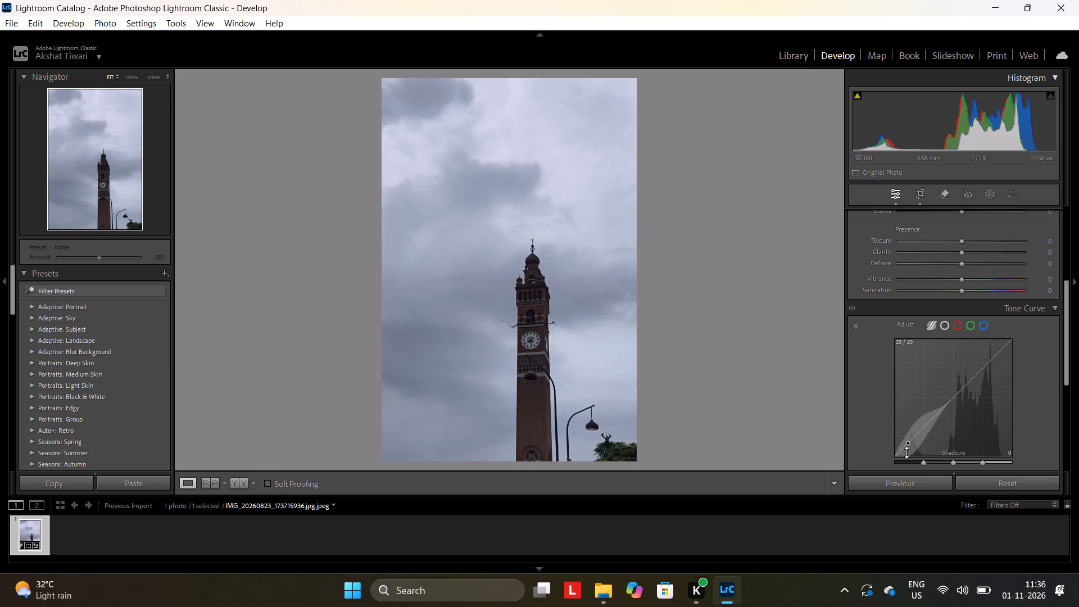
scroll(907, 448, "down", 2)
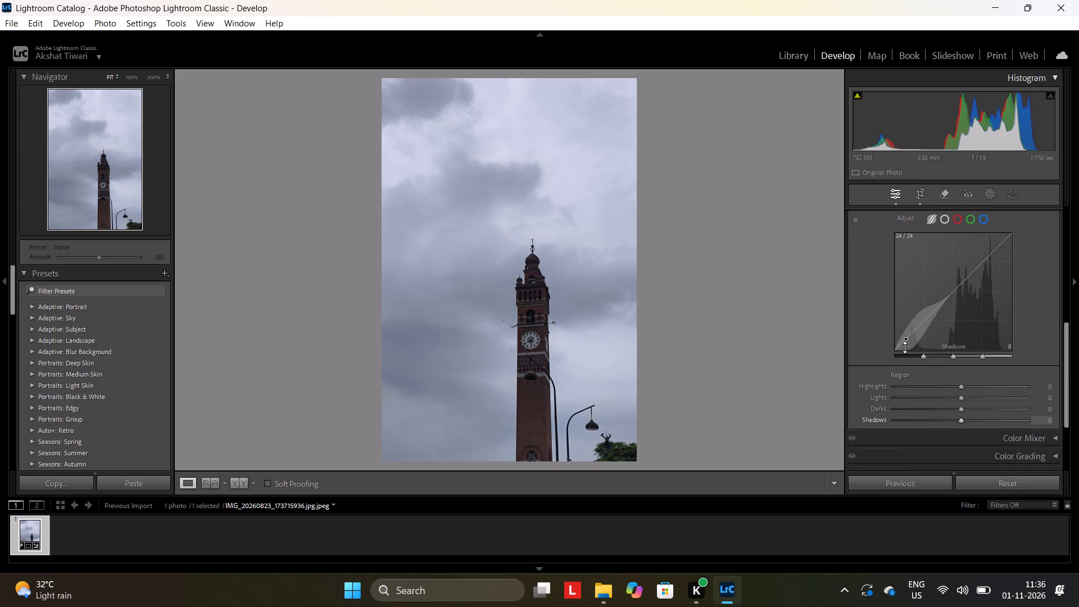
double_click(906, 342)
left_click(902, 345)
left_click_drag(903, 345, 900, 311)
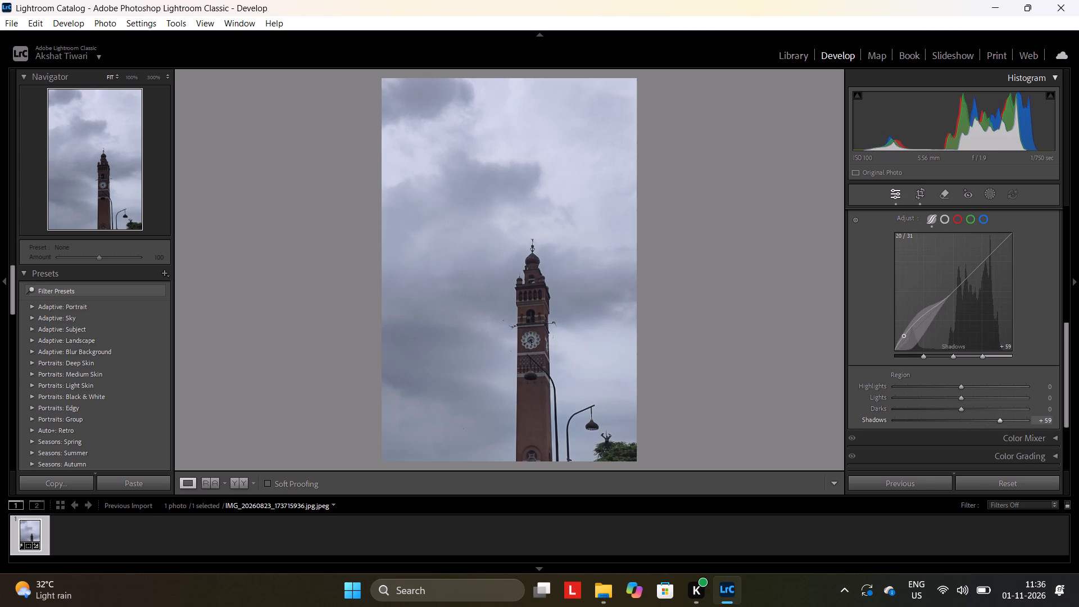
left_click_drag(900, 311, 917, 365)
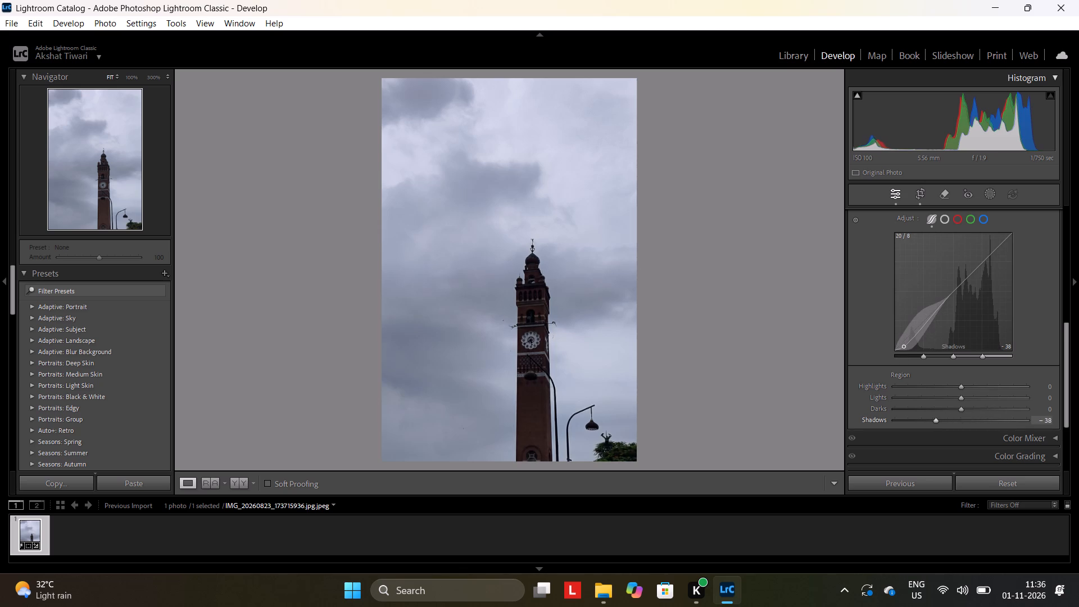
left_click_drag(917, 365, 917, 354)
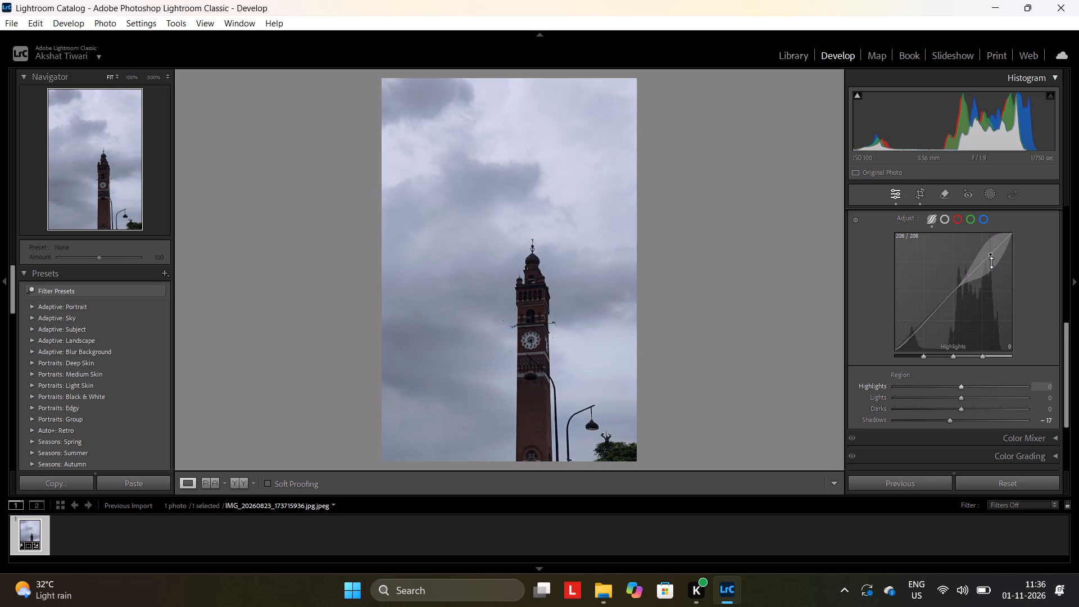
Try brighter and darker Highlights on the parametric tone curve and settle on -54.
left_click_drag(991, 262, 987, 245)
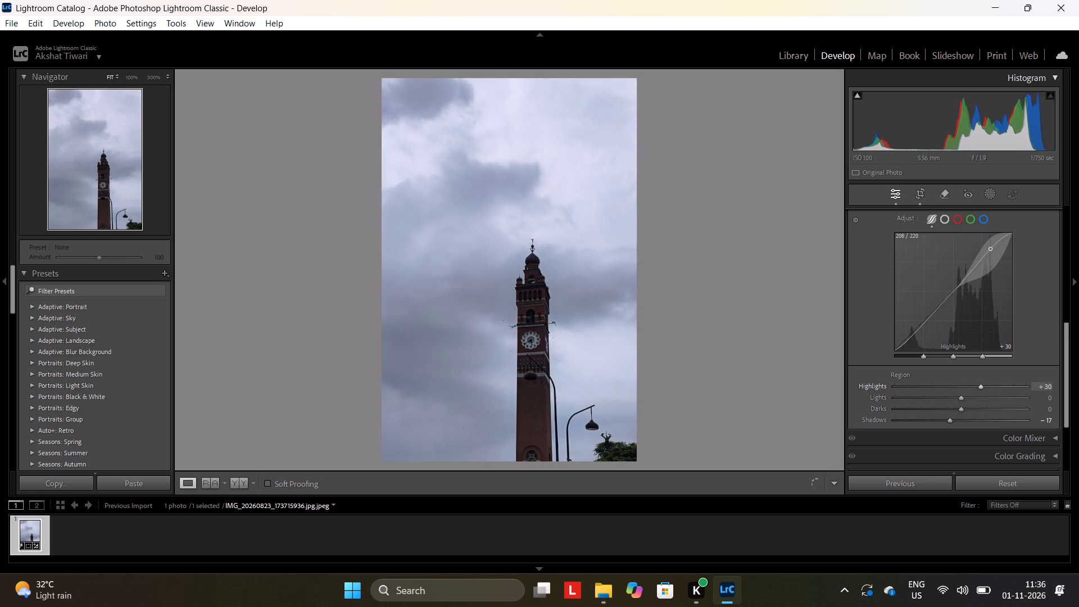
left_click_drag(987, 245, 1001, 293)
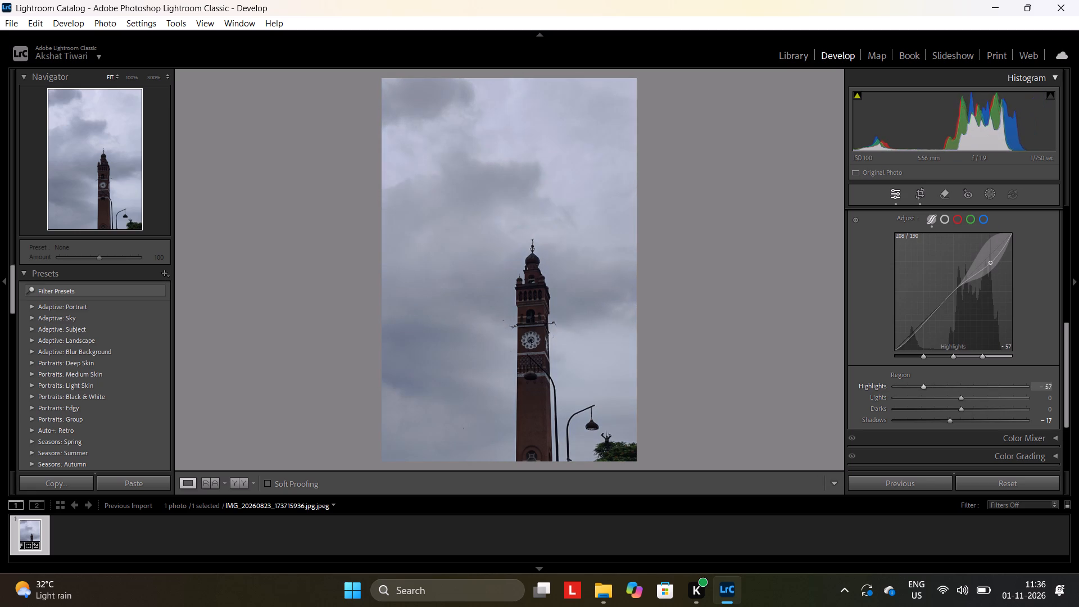
left_click_drag(1001, 293, 1004, 296)
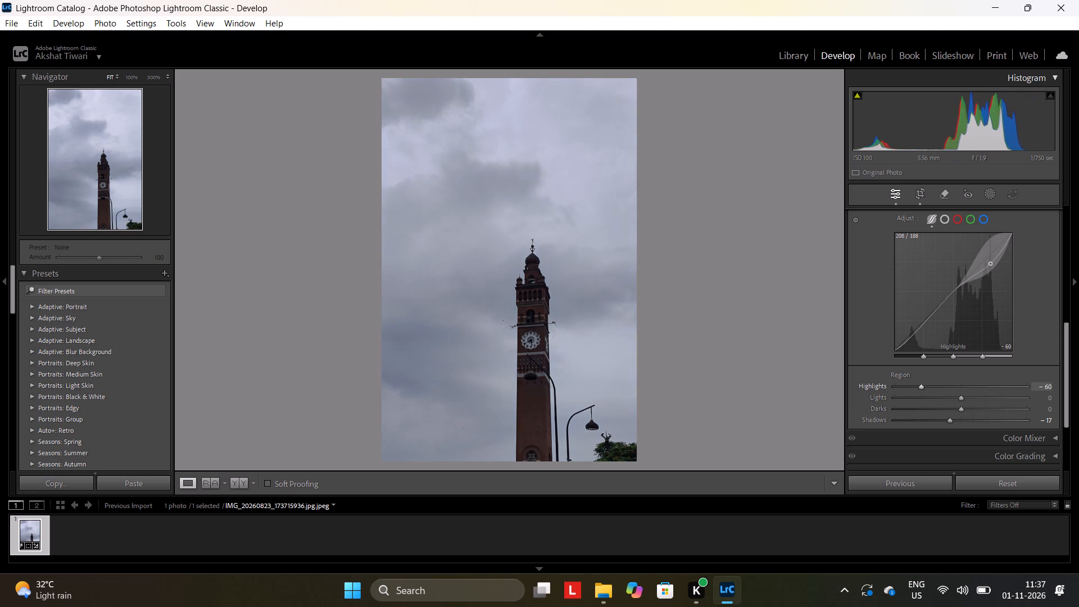
left_click_drag(1004, 296, 996, 256)
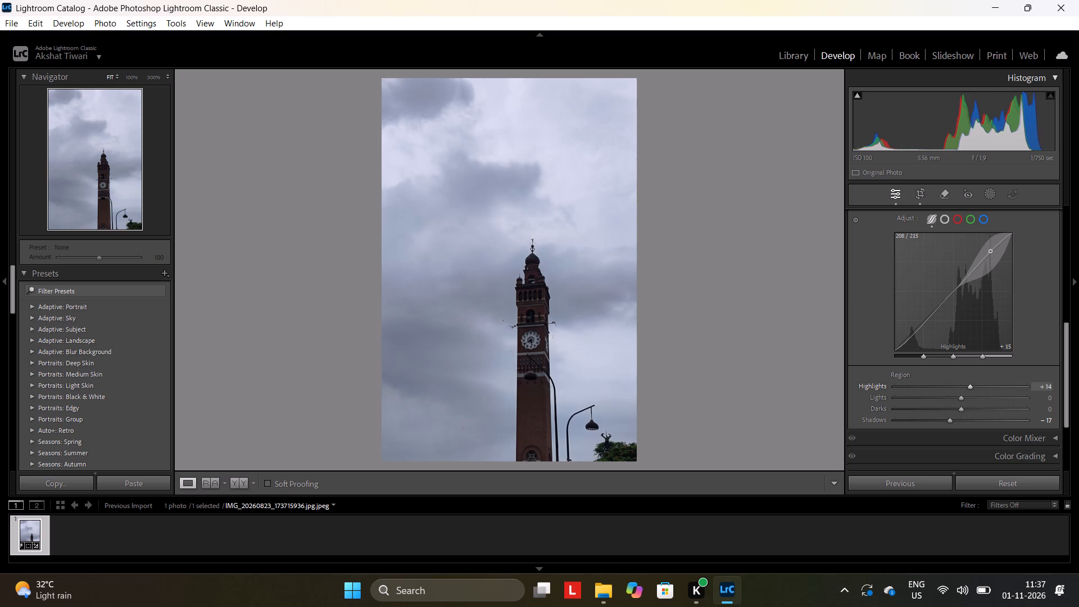
left_click_drag(996, 256, 983, 244)
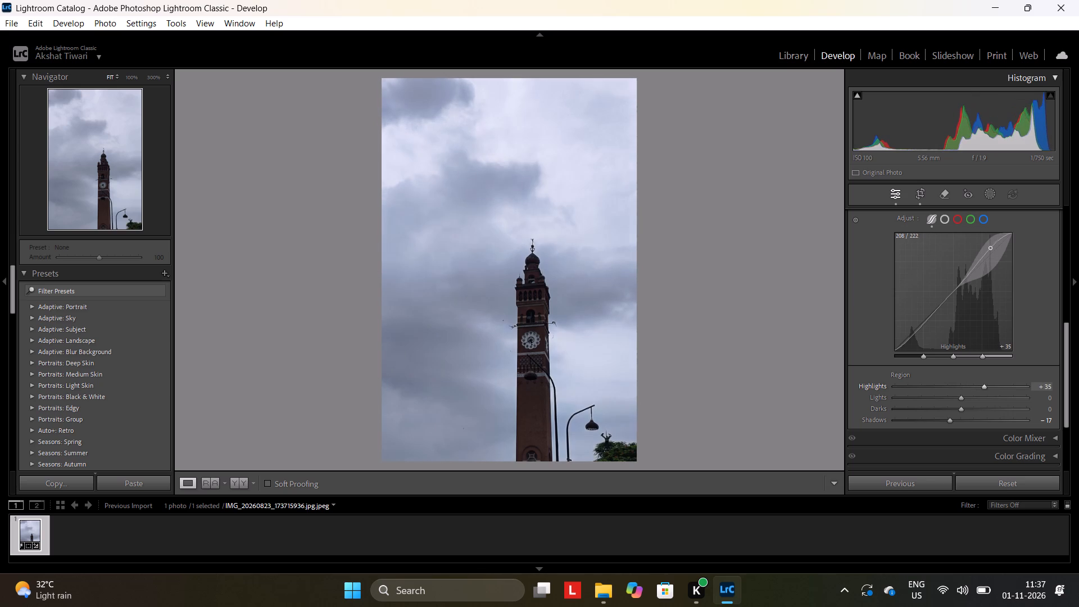
left_click_drag(983, 244, 1005, 274)
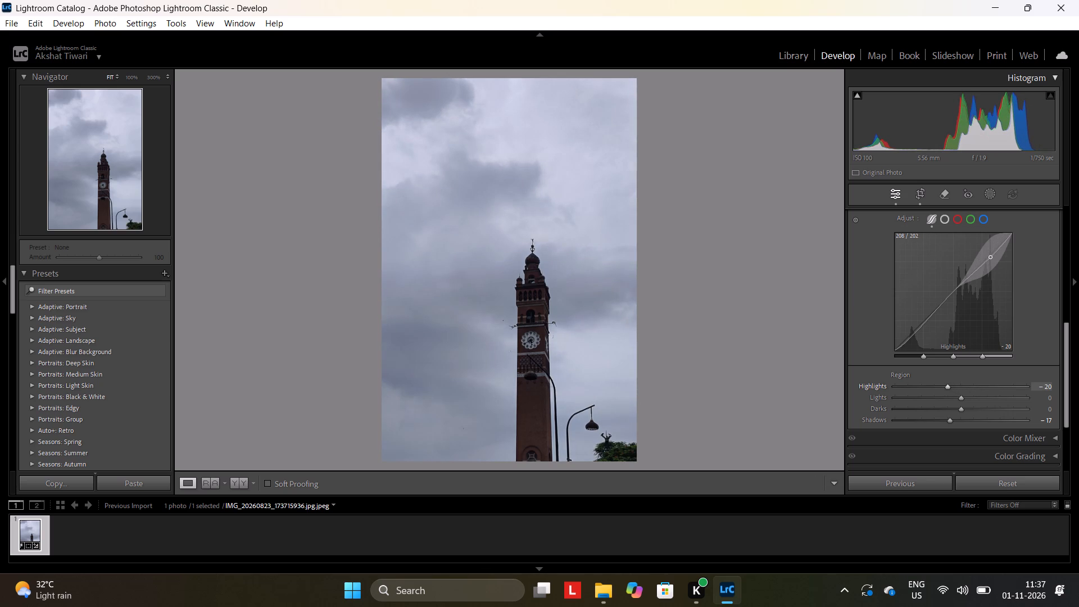
left_click_drag(1005, 274, 1018, 293)
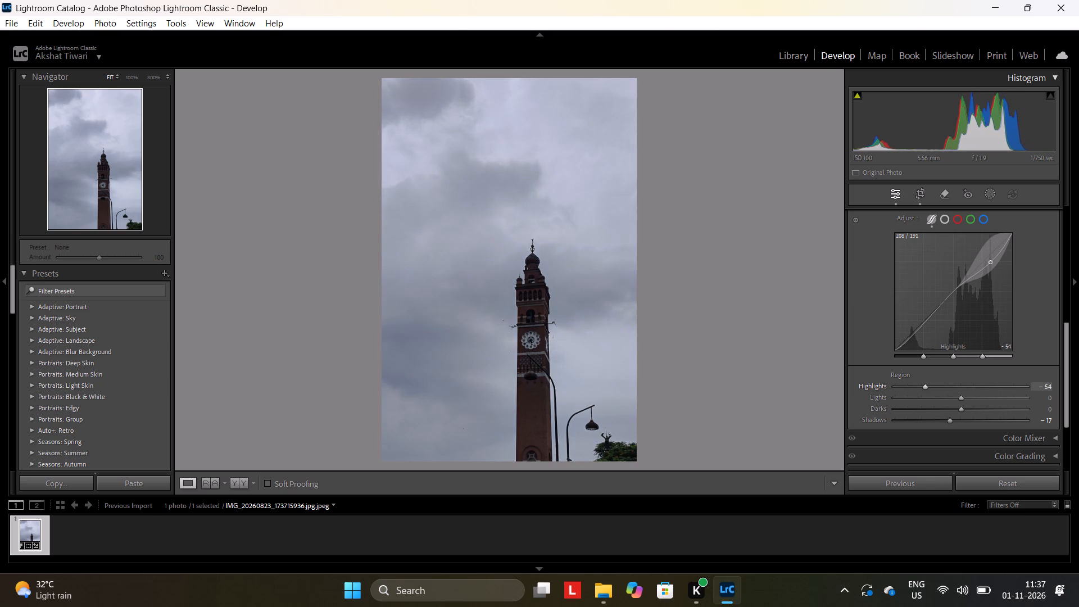
left_click_drag(1018, 293, 1017, 293)
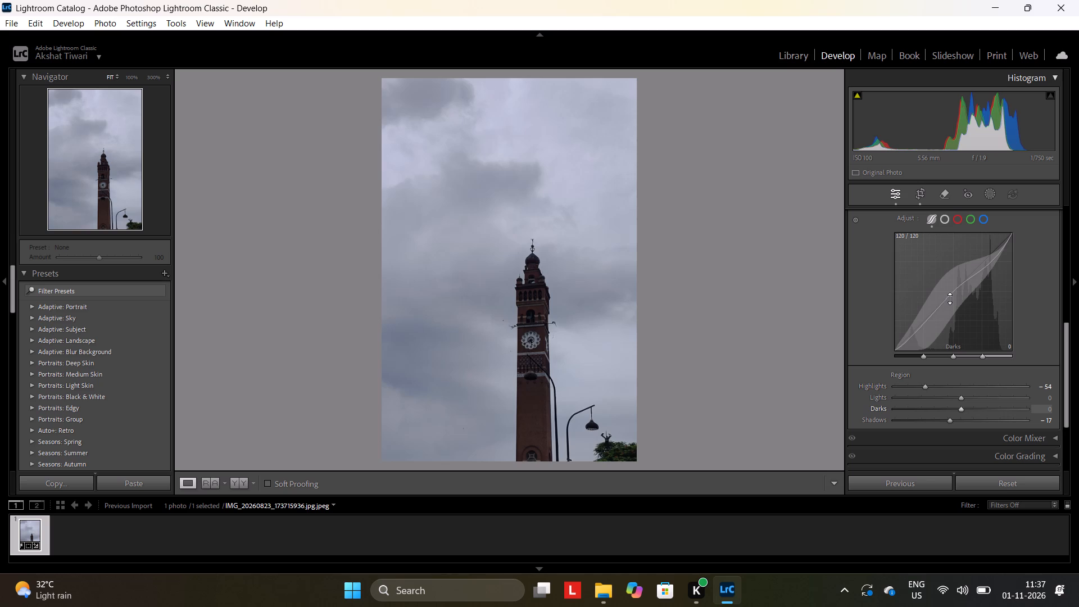
Raise the Darks region of the parametric tone curve to +6.
left_click(950, 298)
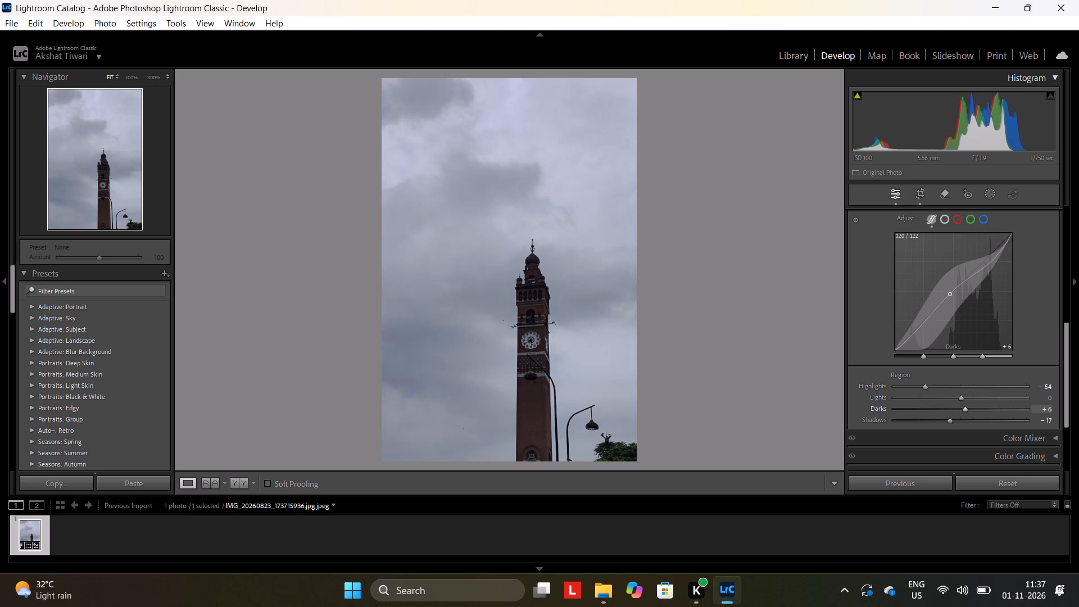
left_click_drag(1000, 259, 1000, 258)
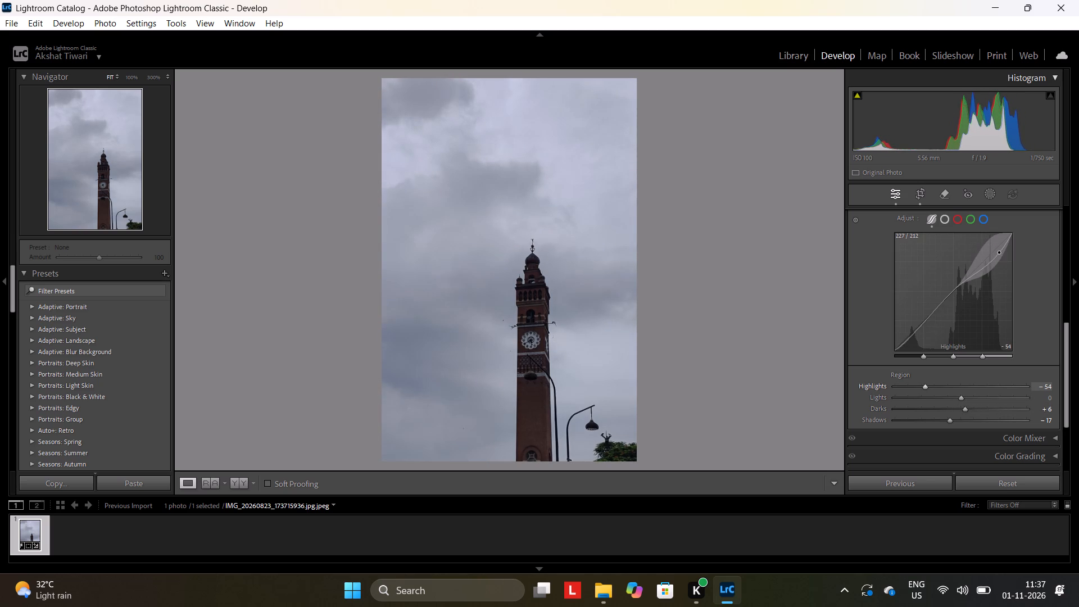
left_click_drag(1000, 258, 1007, 258)
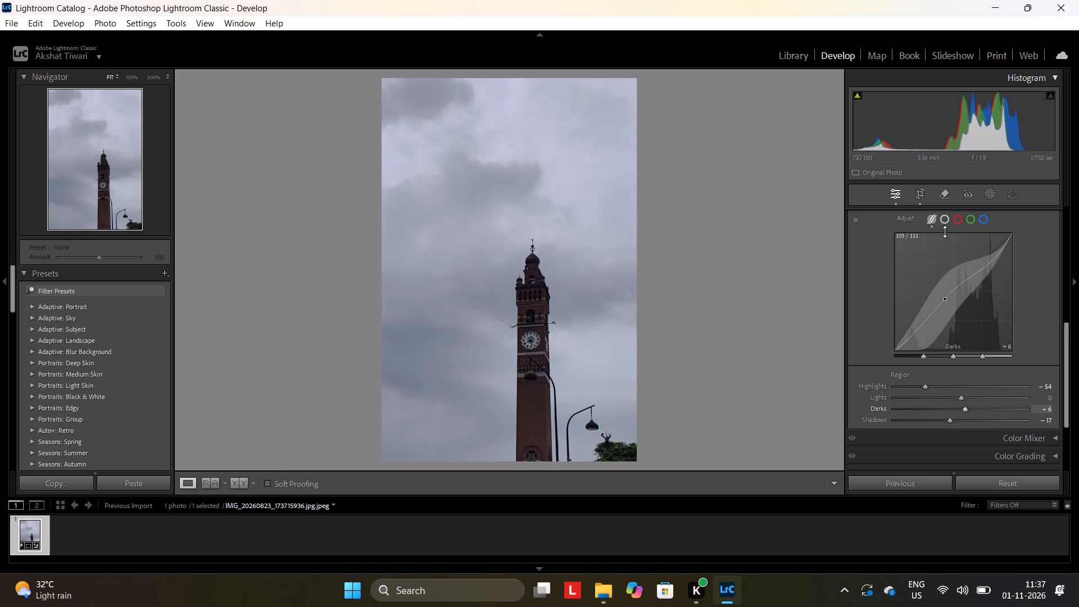
Switch to the point curve and add a shadow point at 44/44, a midtone point at 127/127 and a highlight point at 206/200.
left_click(942, 216)
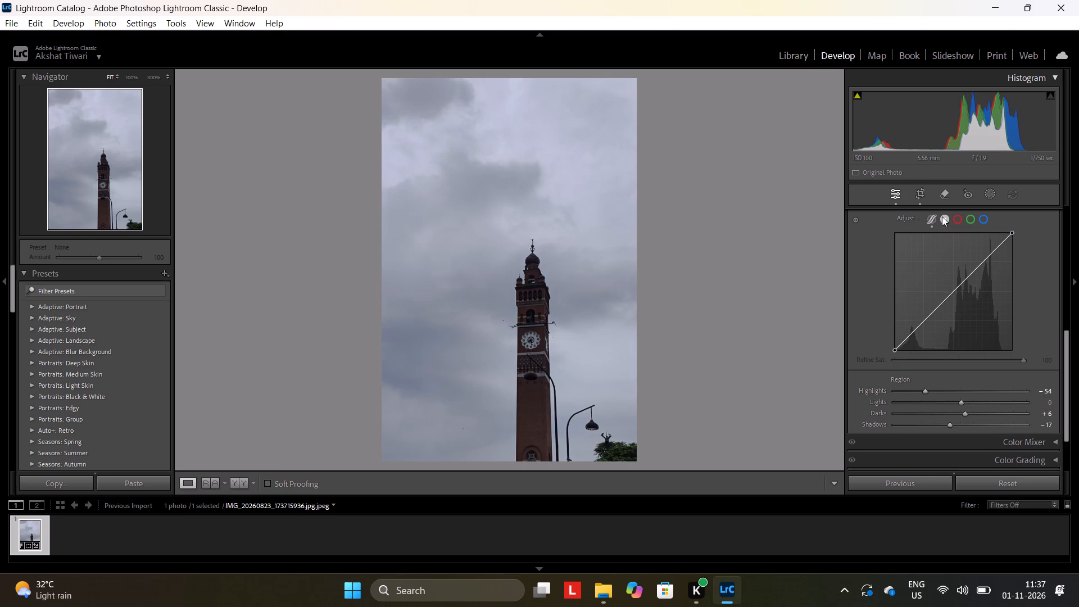
left_click(941, 218)
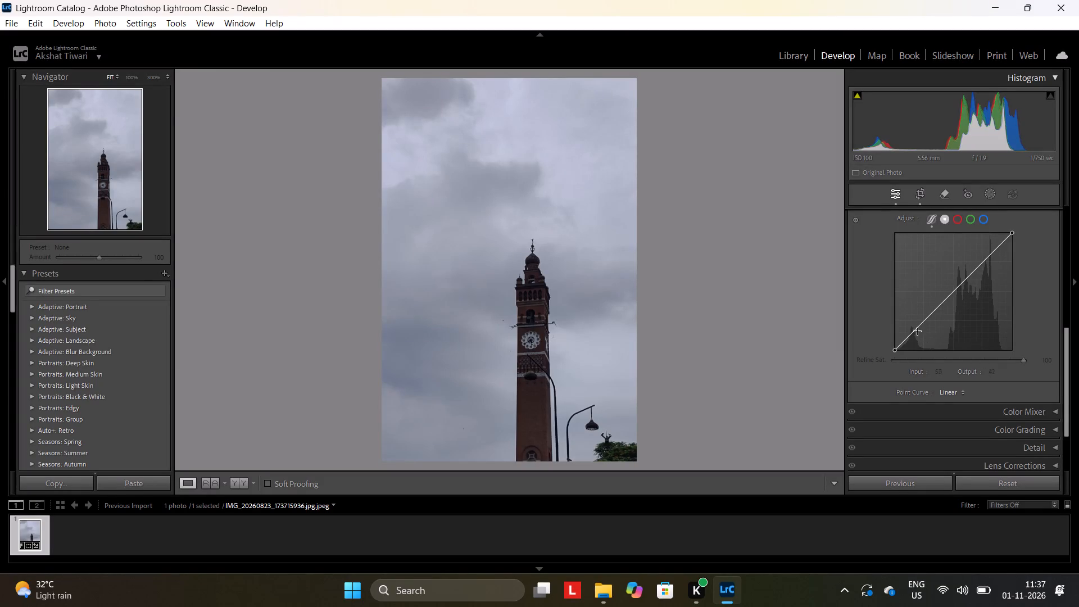
left_click(914, 330)
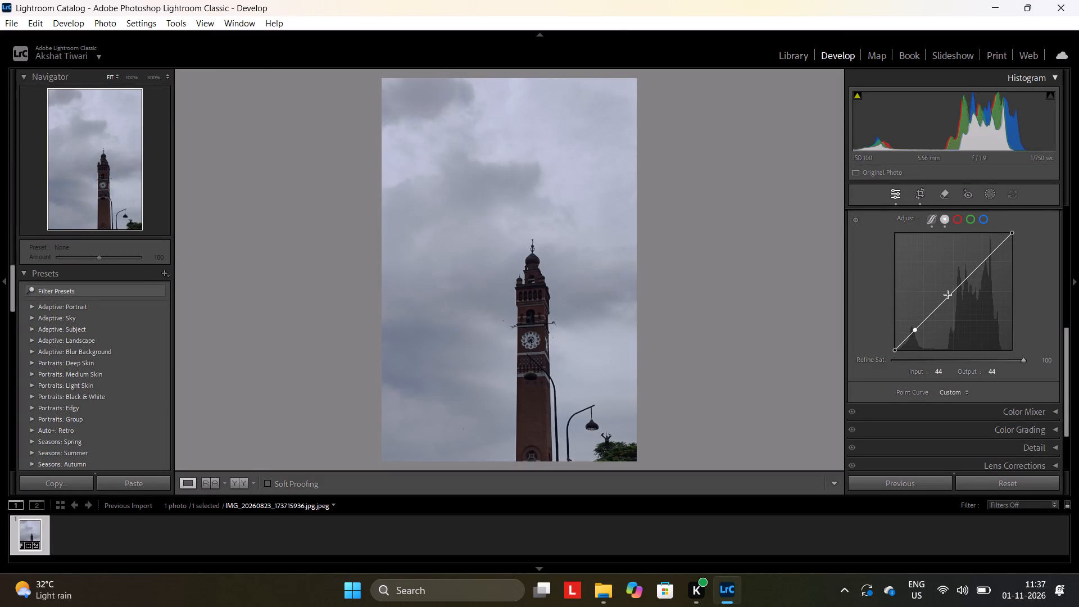
left_click(953, 292)
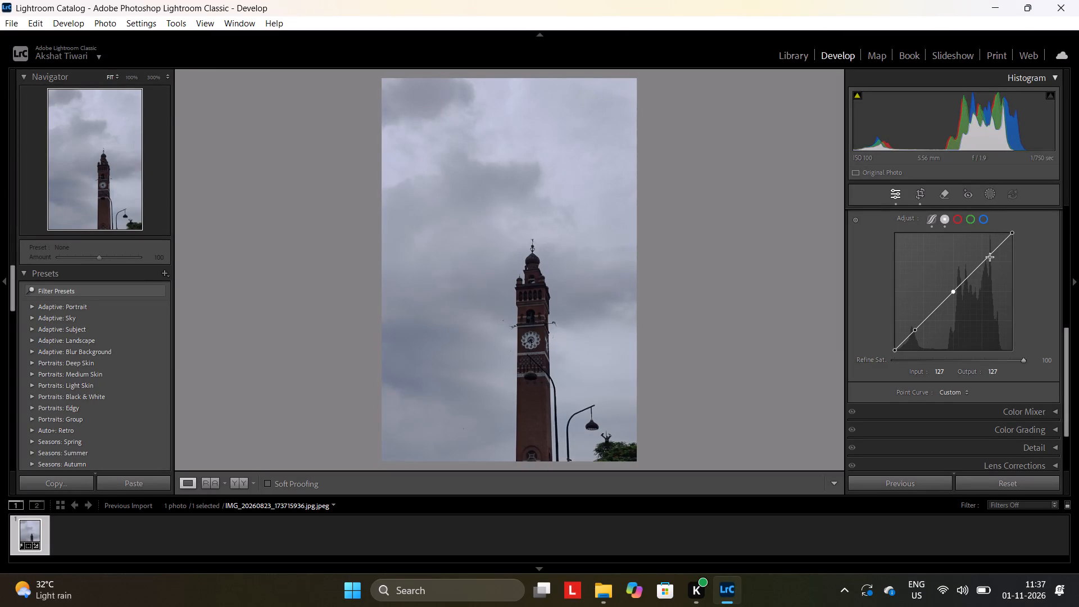
left_click(990, 257)
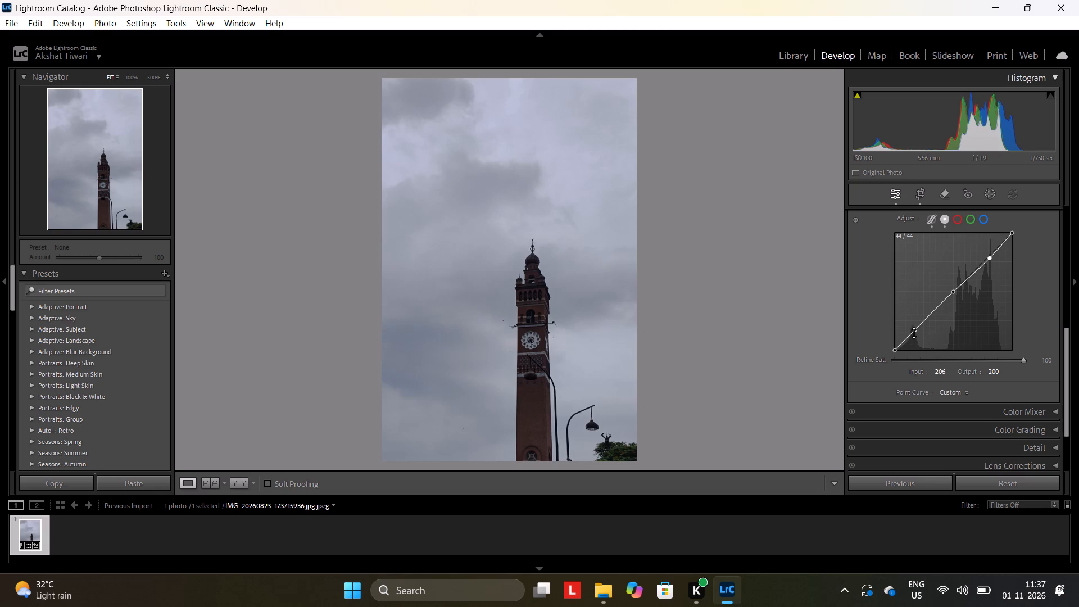
Reshape the point curve by moving its shadow point to 59/55, midtone point to 136/126 and highlight point to 206/198.
left_click_drag(915, 329, 921, 324)
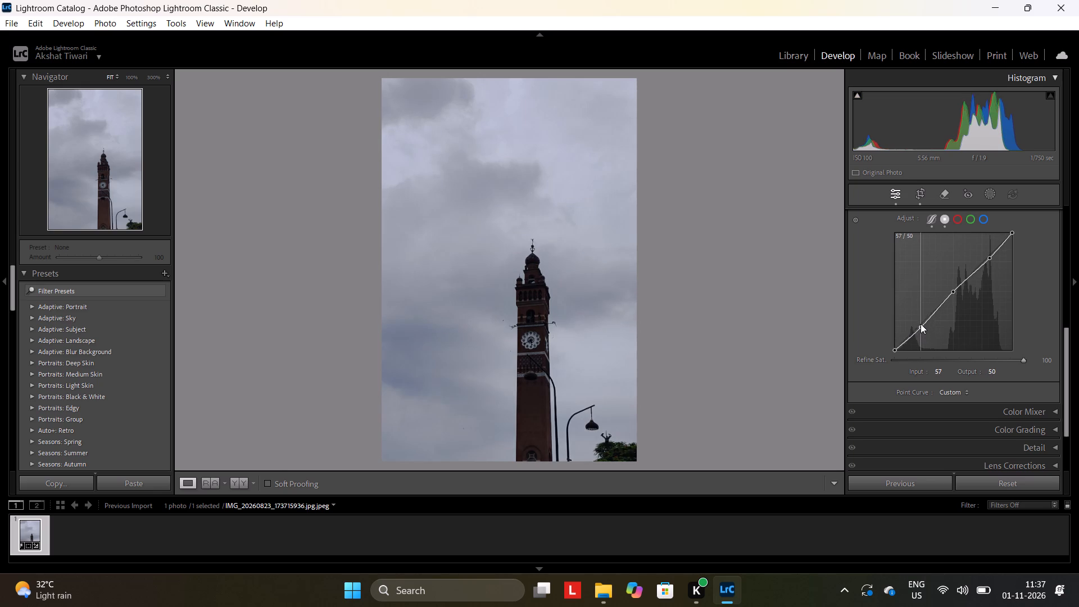
left_click_drag(921, 324, 921, 323)
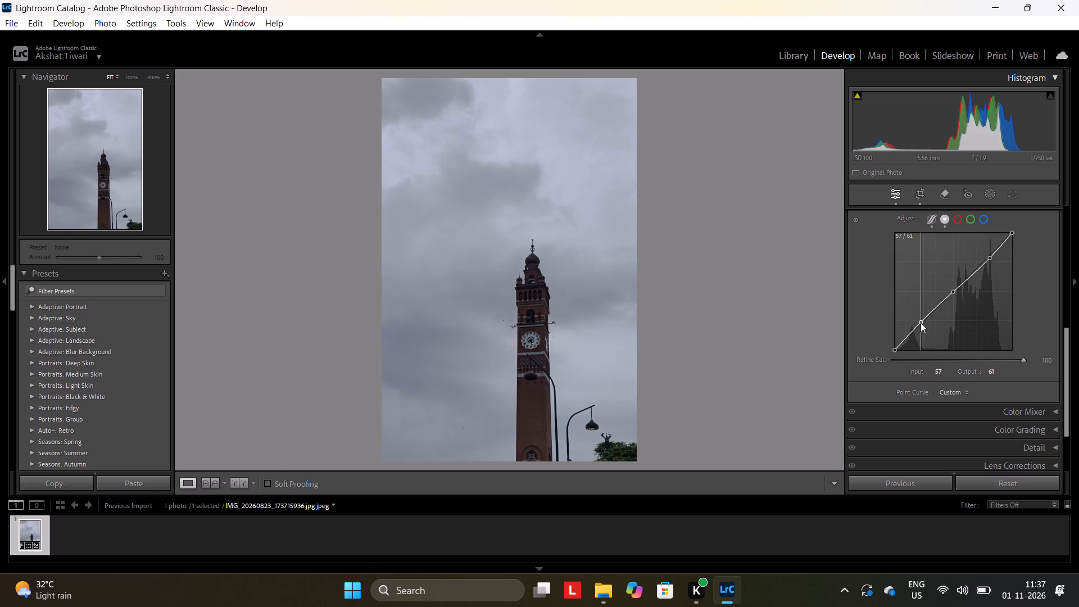
left_click_drag(921, 323, 921, 325)
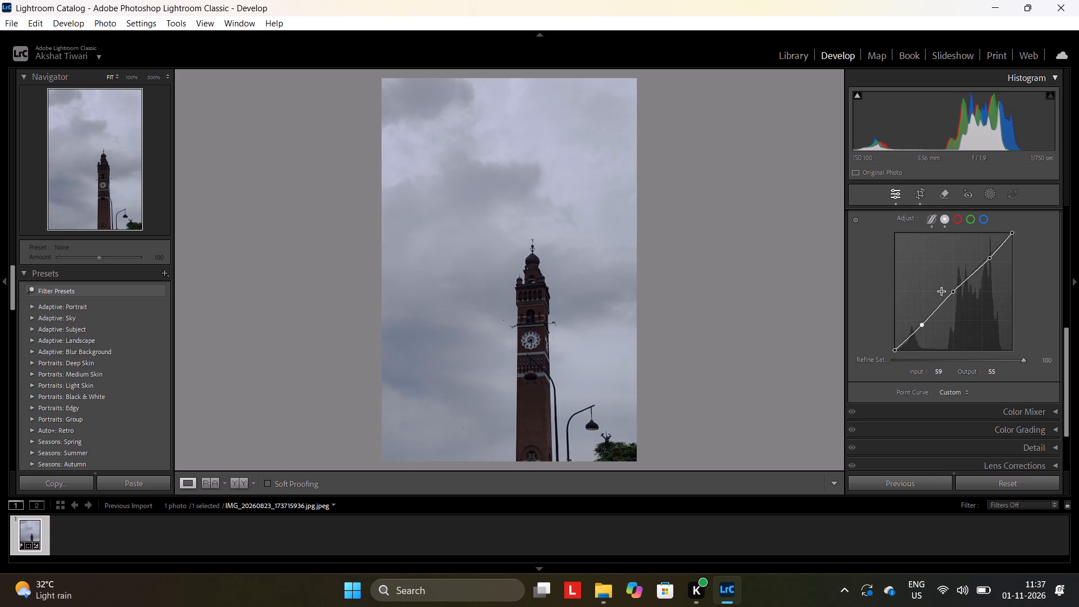
left_click(955, 290)
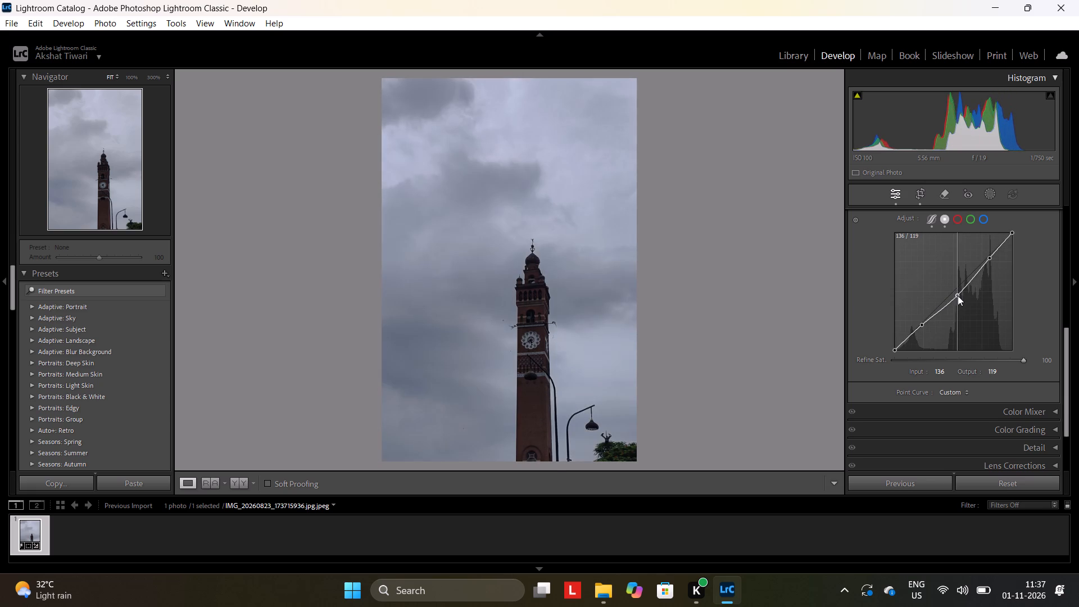
left_click(989, 259)
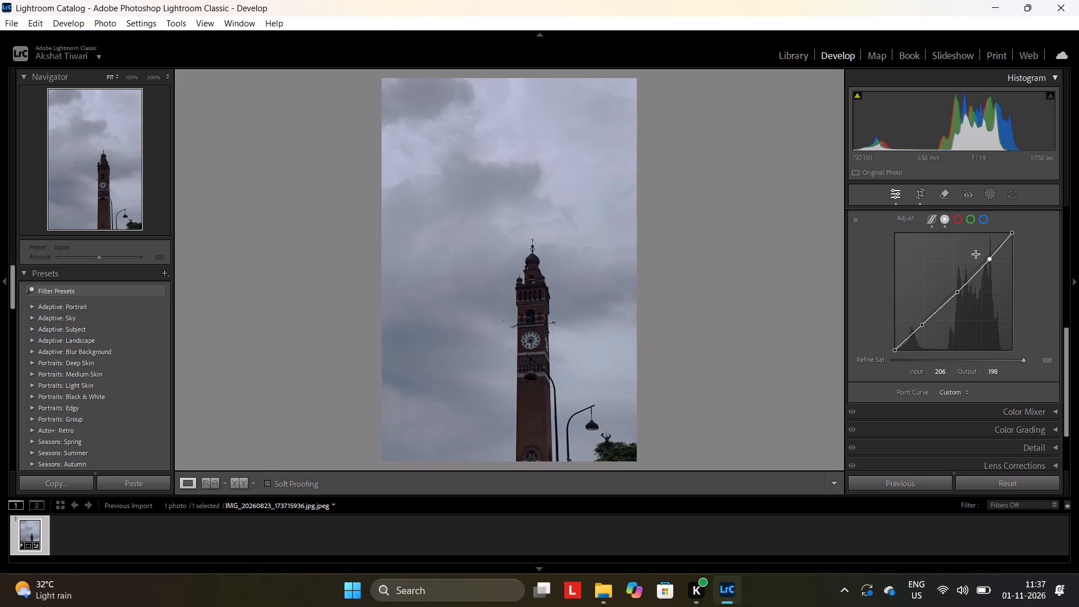
Open the red channel curve and add points on its line at 194, 134 and 62.
left_click(957, 216)
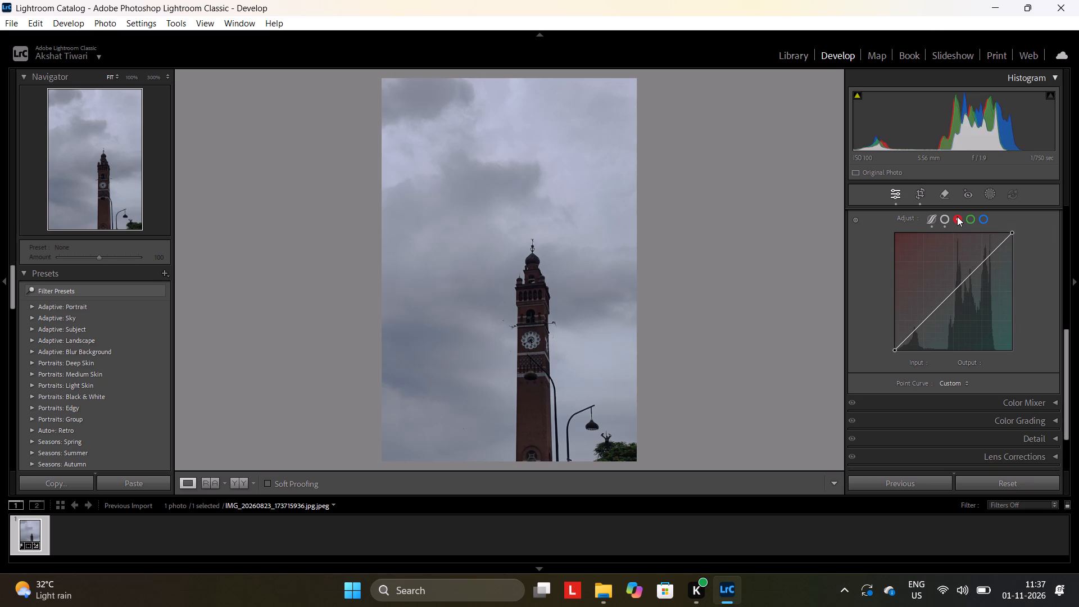
left_click(985, 261)
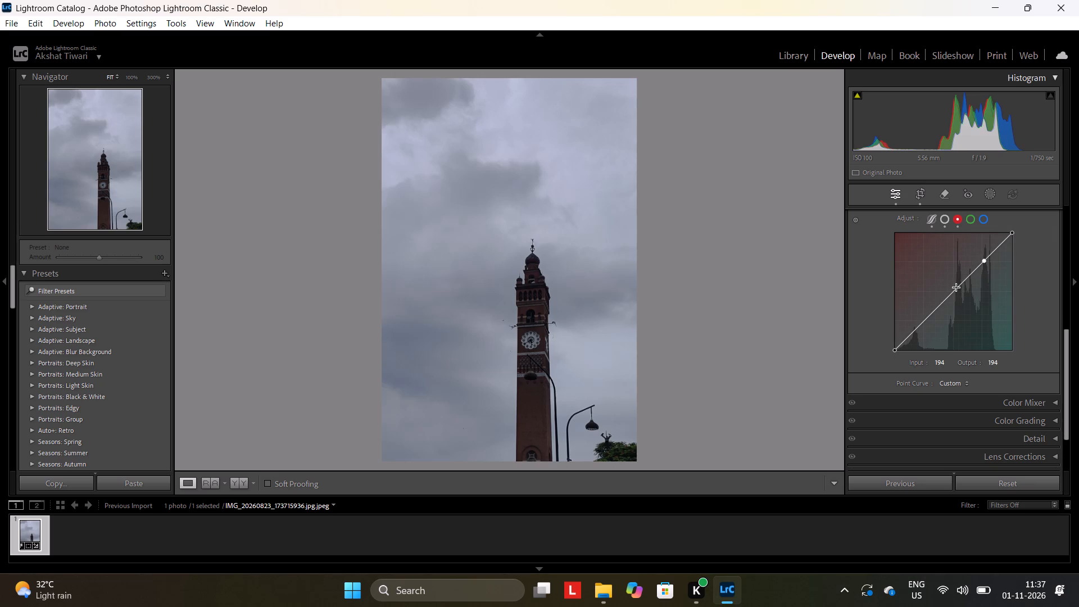
left_click(956, 289)
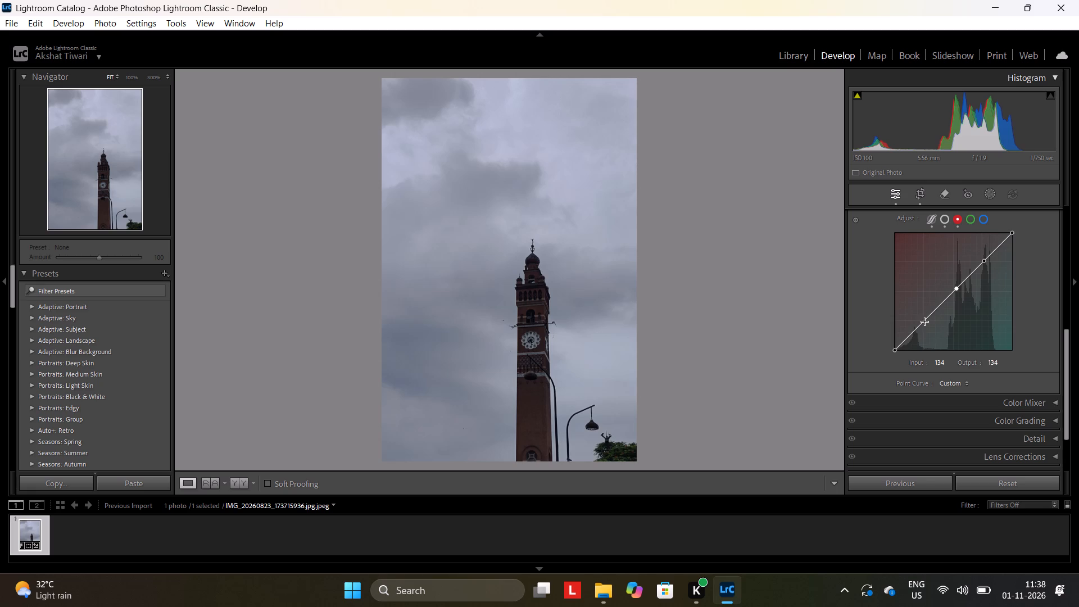
left_click(923, 320)
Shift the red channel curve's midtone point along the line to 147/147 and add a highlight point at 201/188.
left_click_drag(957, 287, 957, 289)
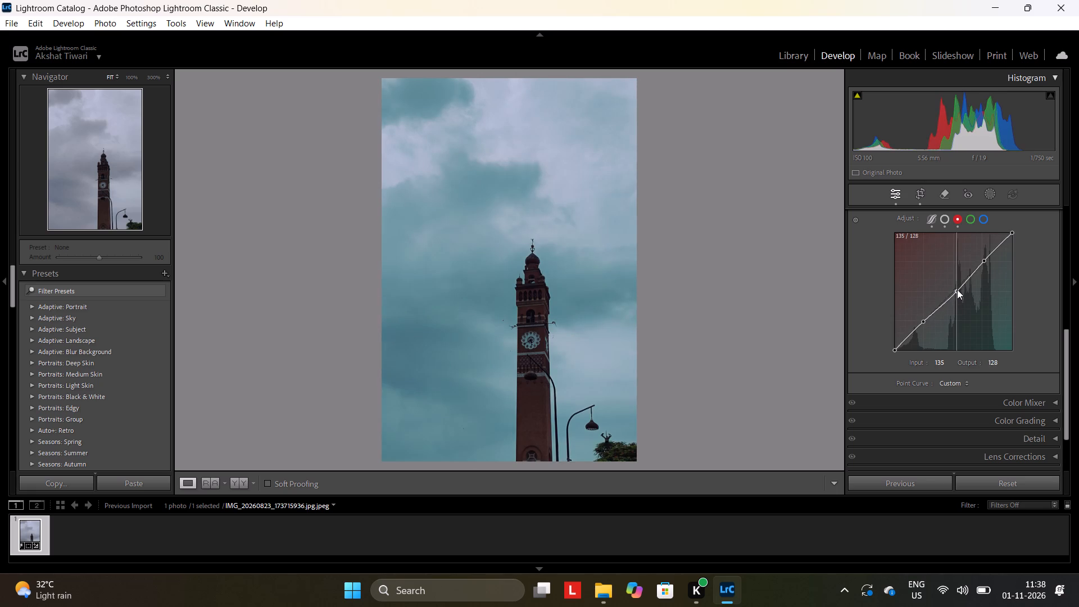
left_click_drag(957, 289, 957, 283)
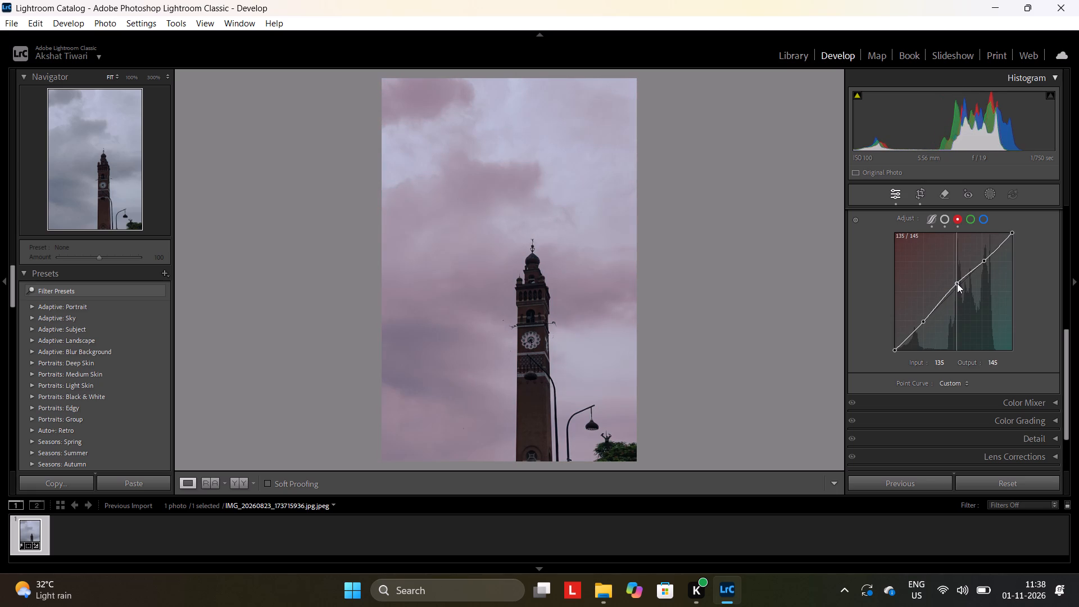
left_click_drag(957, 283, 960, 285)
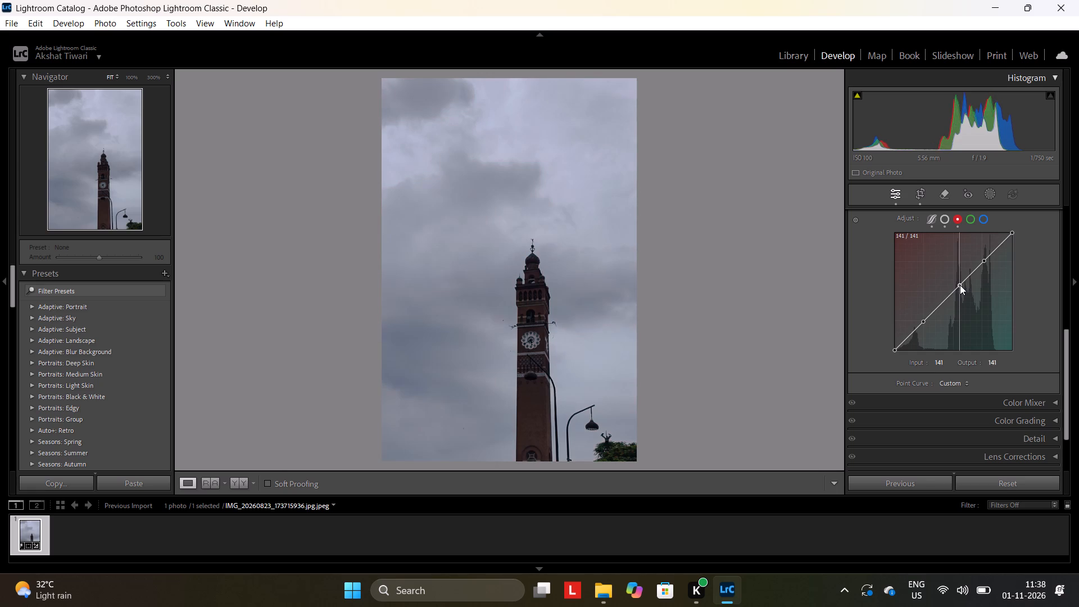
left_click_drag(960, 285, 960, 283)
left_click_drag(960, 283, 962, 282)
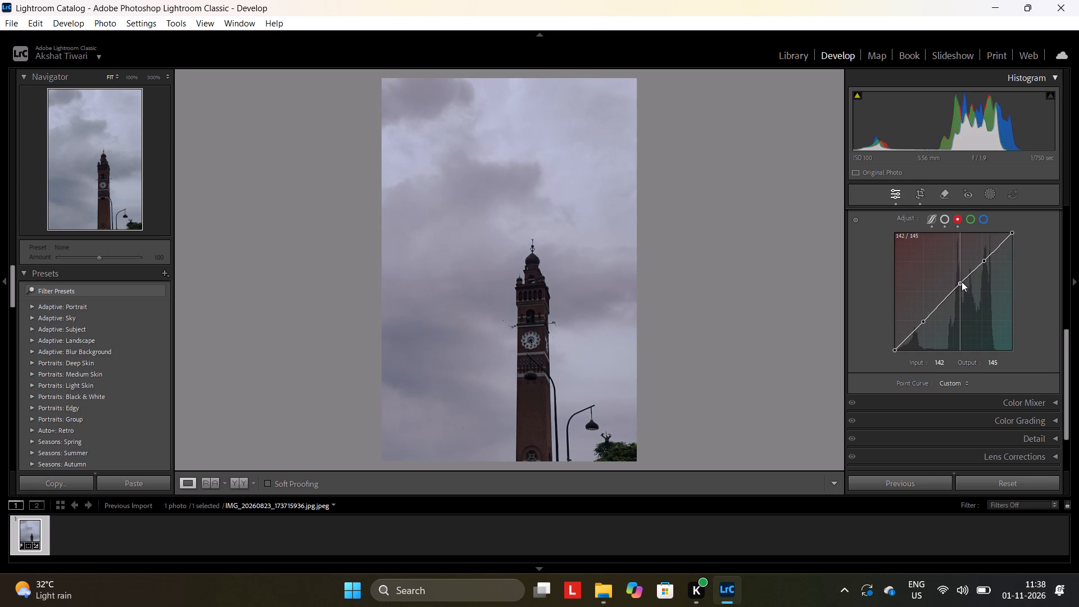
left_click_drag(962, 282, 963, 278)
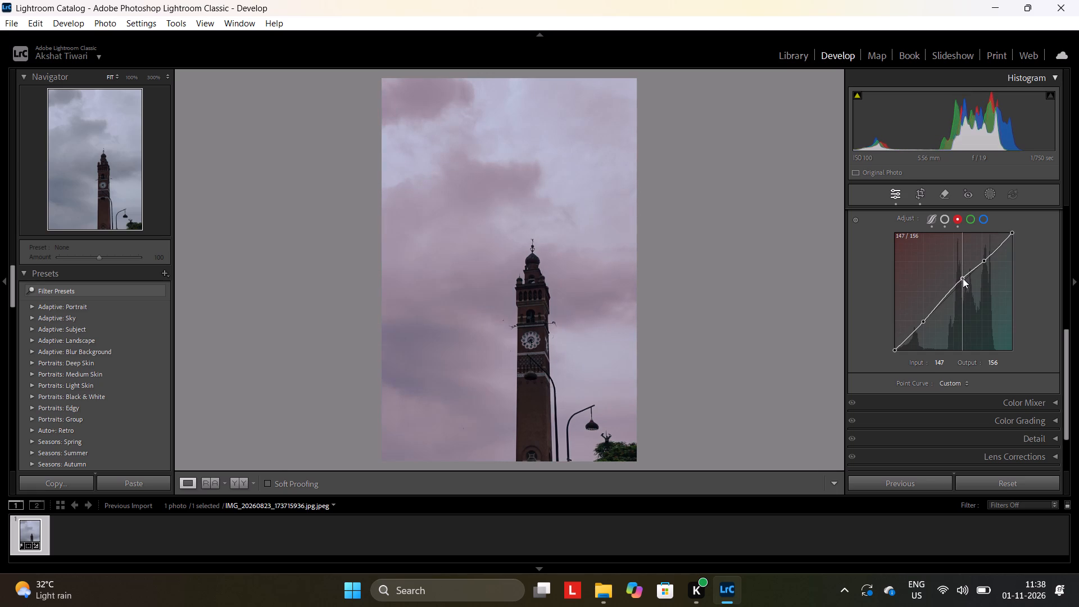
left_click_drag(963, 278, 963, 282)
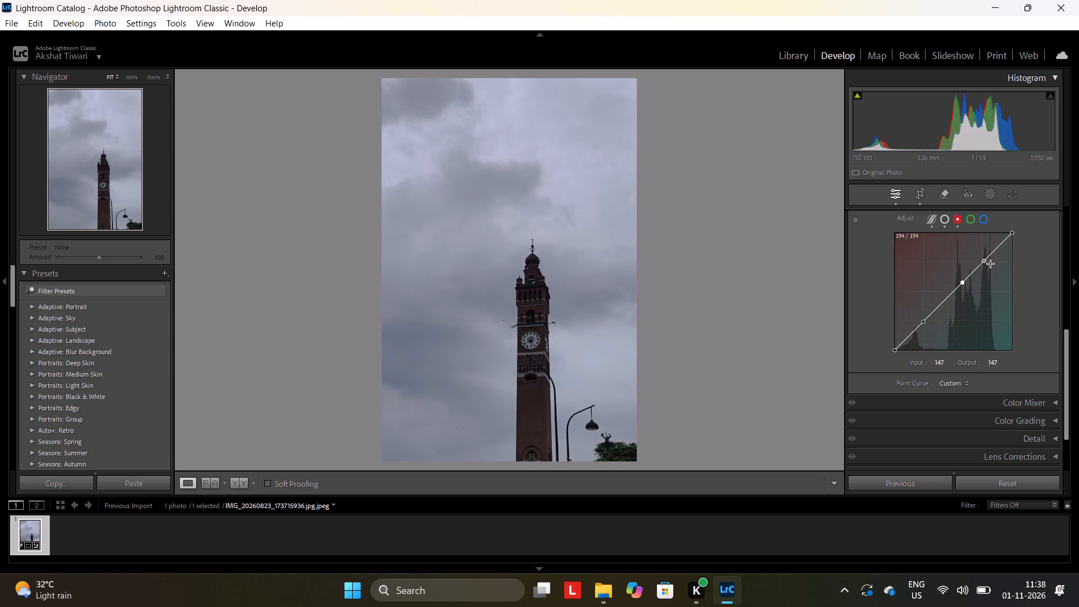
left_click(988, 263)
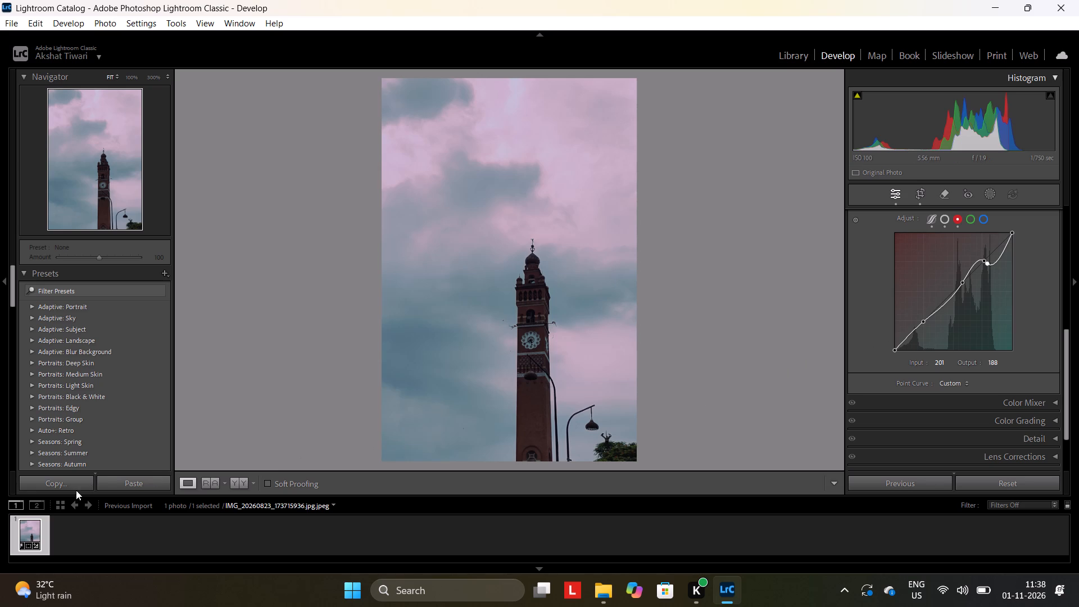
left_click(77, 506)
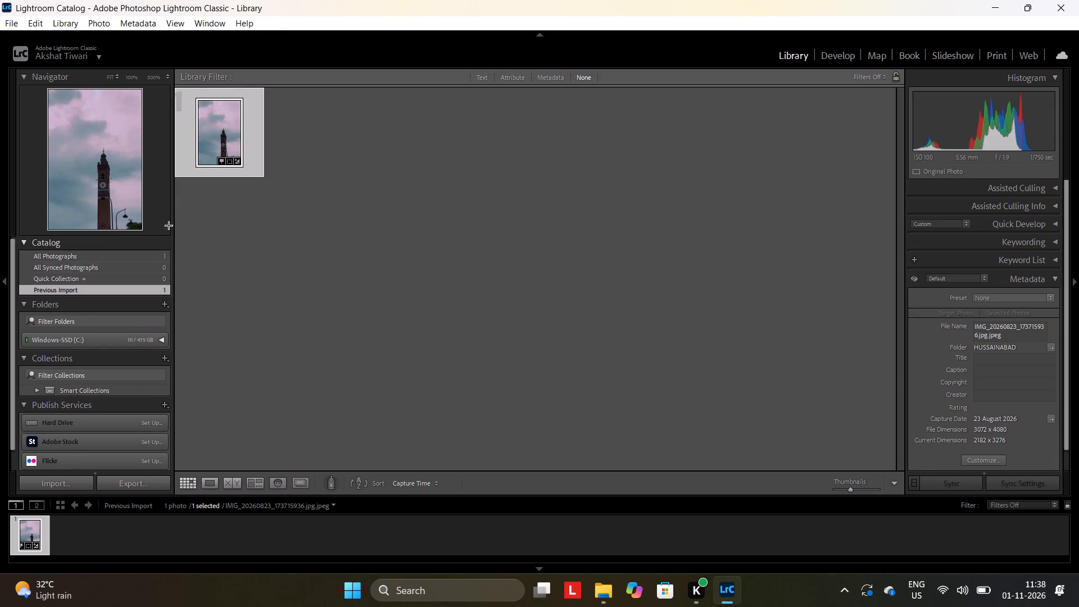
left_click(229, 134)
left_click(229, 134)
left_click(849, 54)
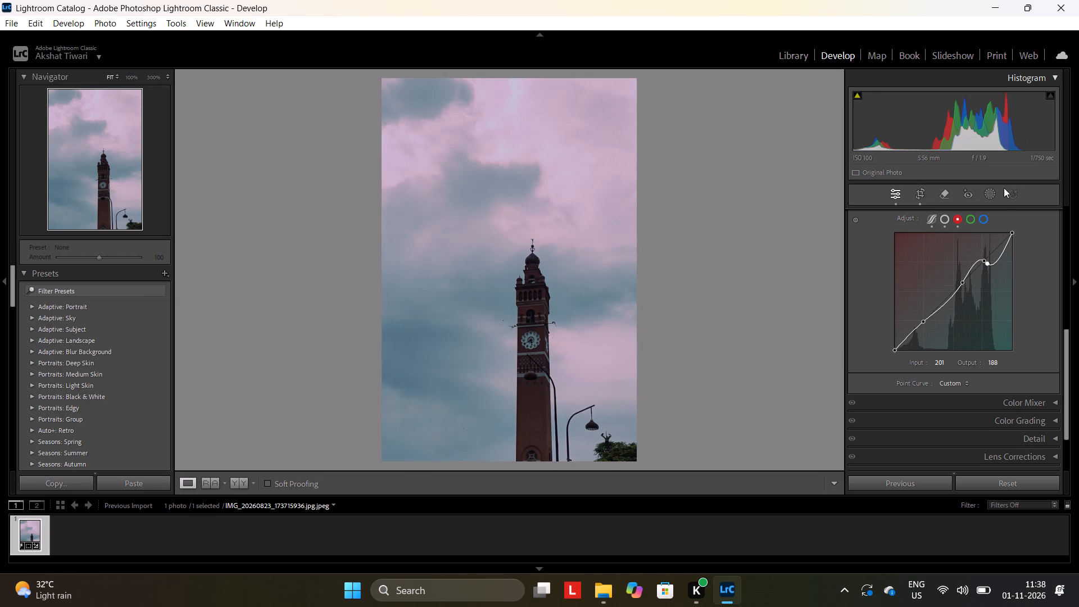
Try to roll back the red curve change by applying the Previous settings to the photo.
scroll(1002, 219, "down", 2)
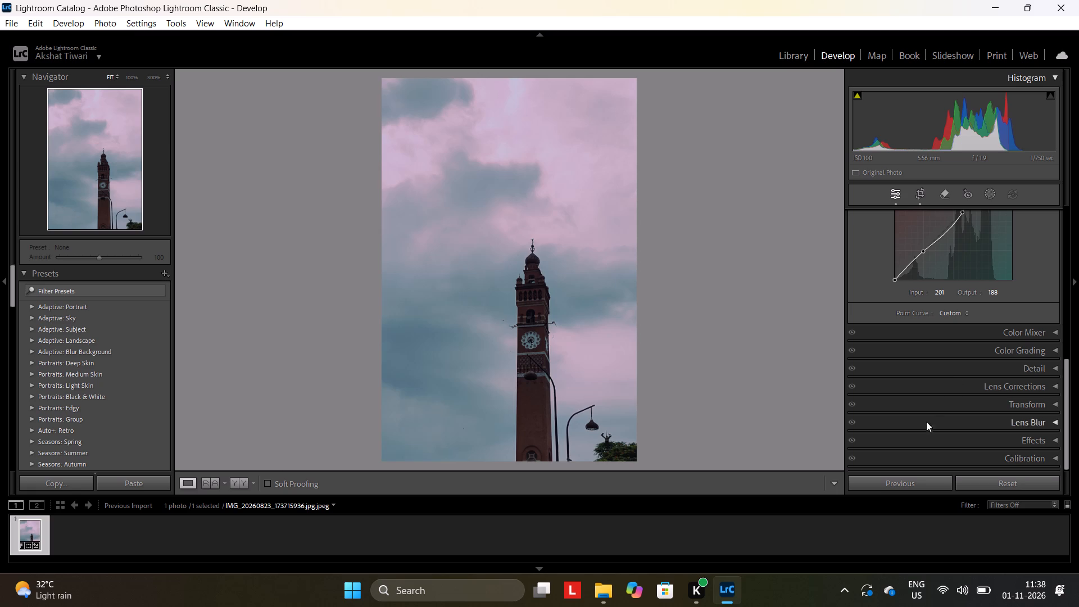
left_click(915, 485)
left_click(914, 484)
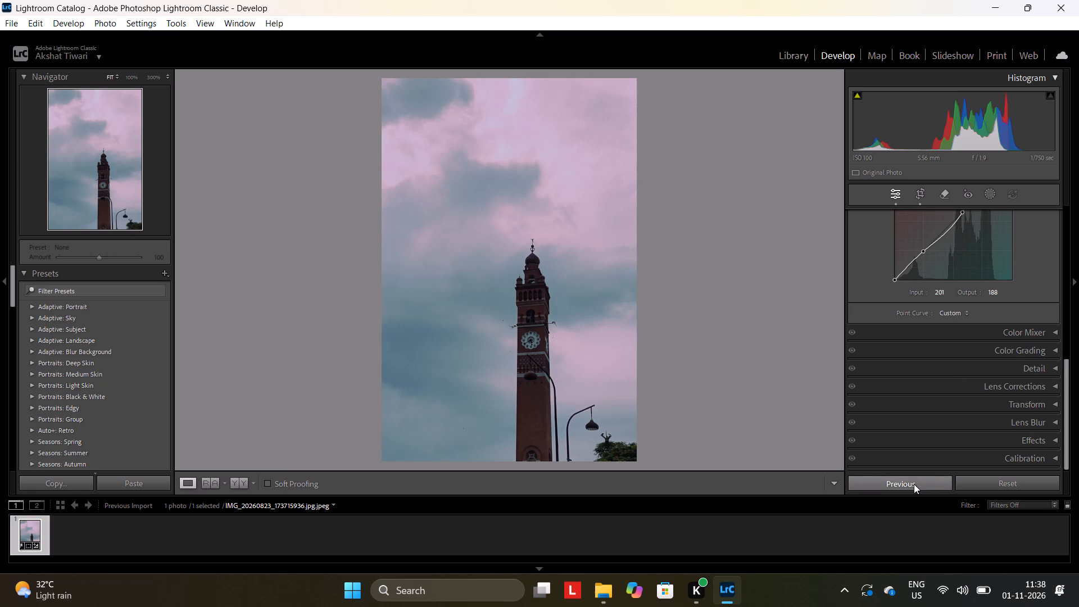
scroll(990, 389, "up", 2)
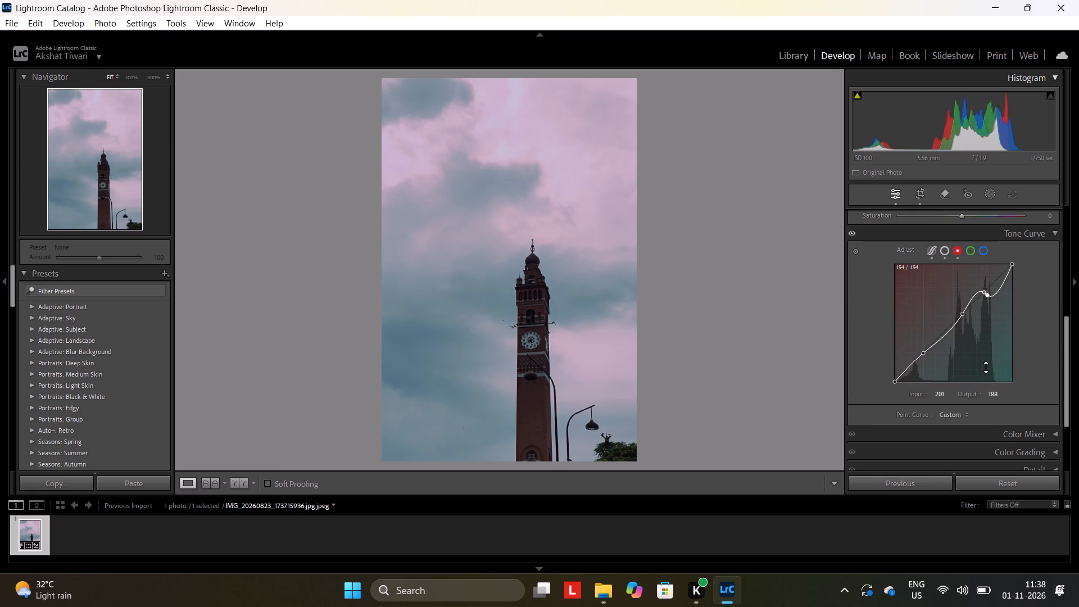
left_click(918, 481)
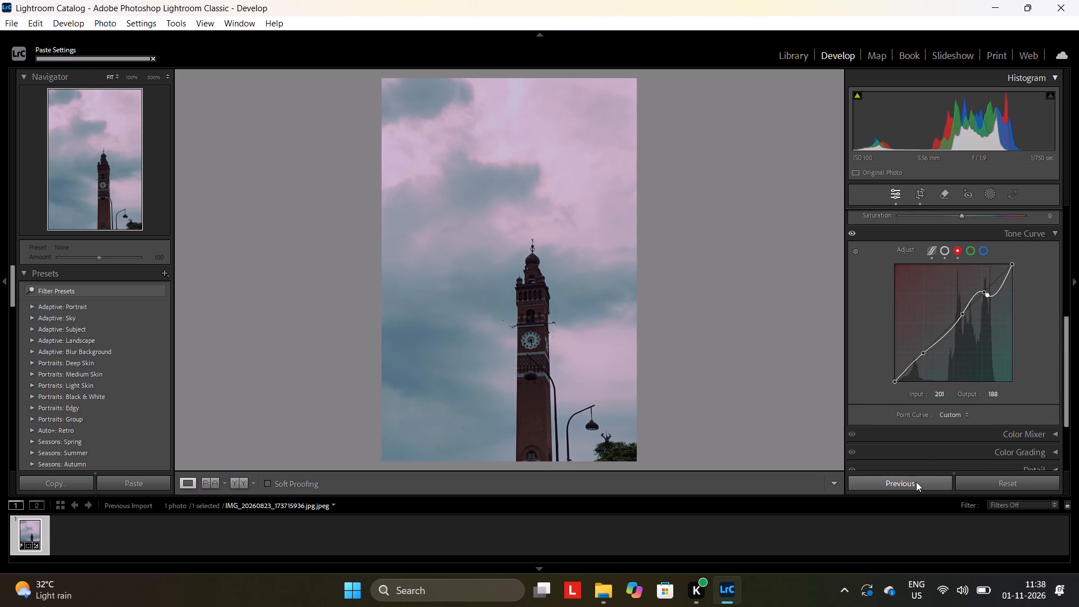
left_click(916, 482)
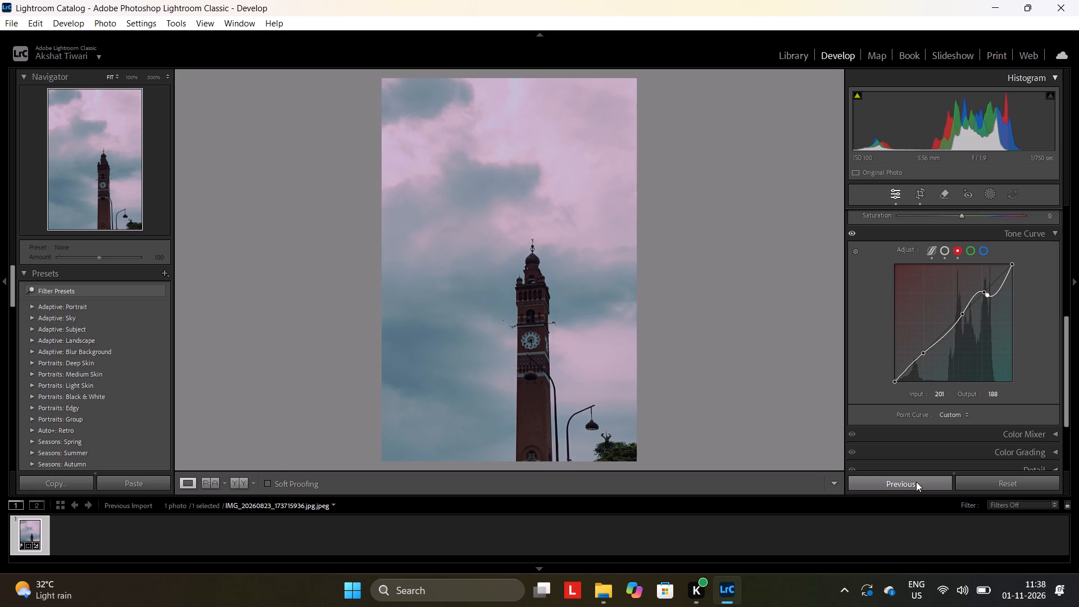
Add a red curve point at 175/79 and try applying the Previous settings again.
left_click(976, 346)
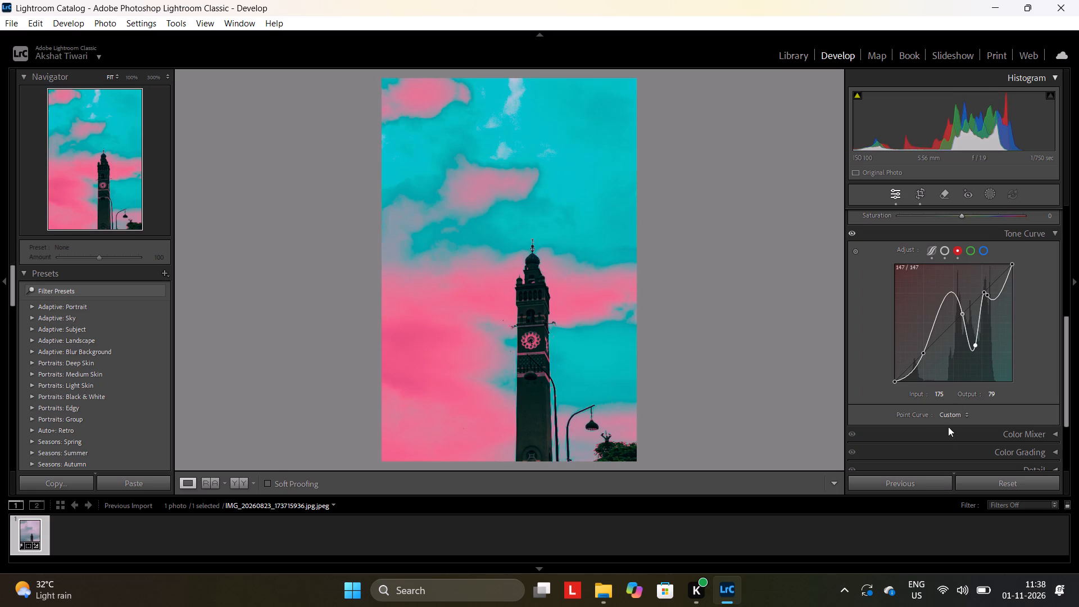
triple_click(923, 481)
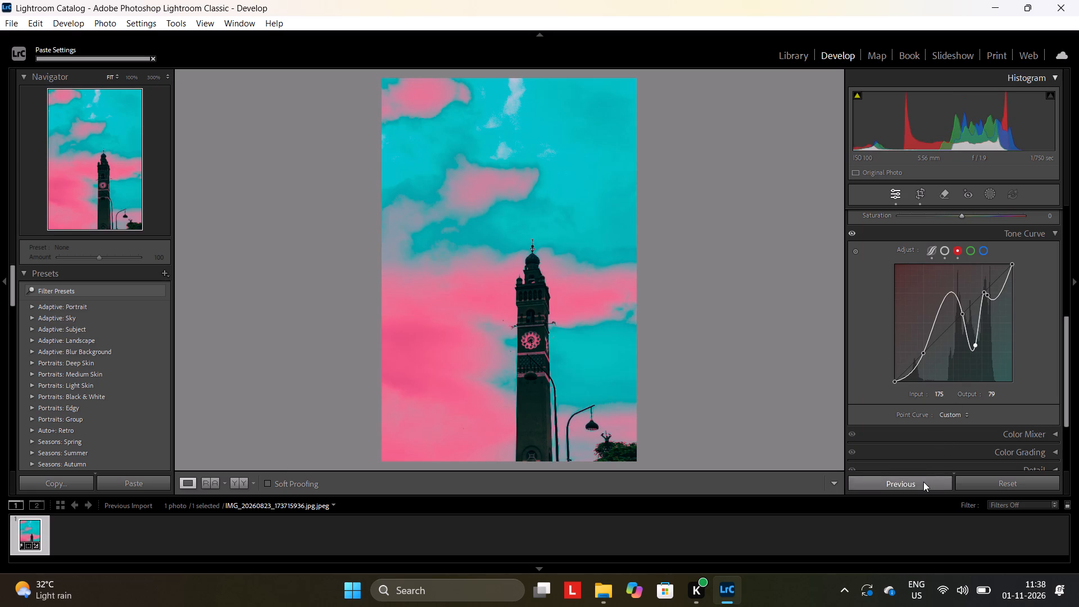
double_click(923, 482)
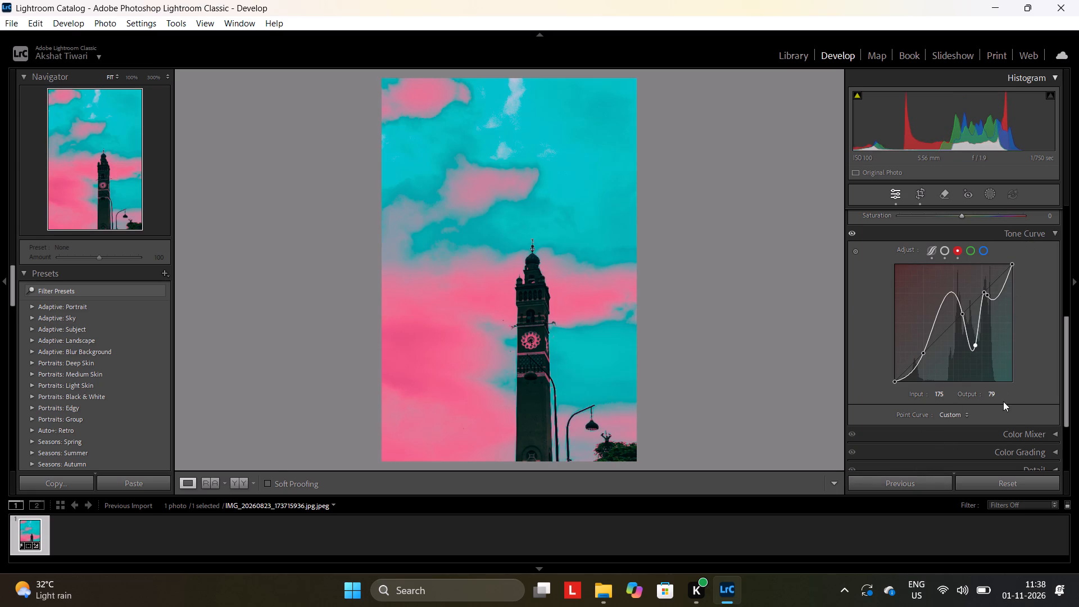
Reset all Develop adjustments on the clock-tower photo, including its crop and tone curves.
left_click(1023, 493)
left_click(1022, 490)
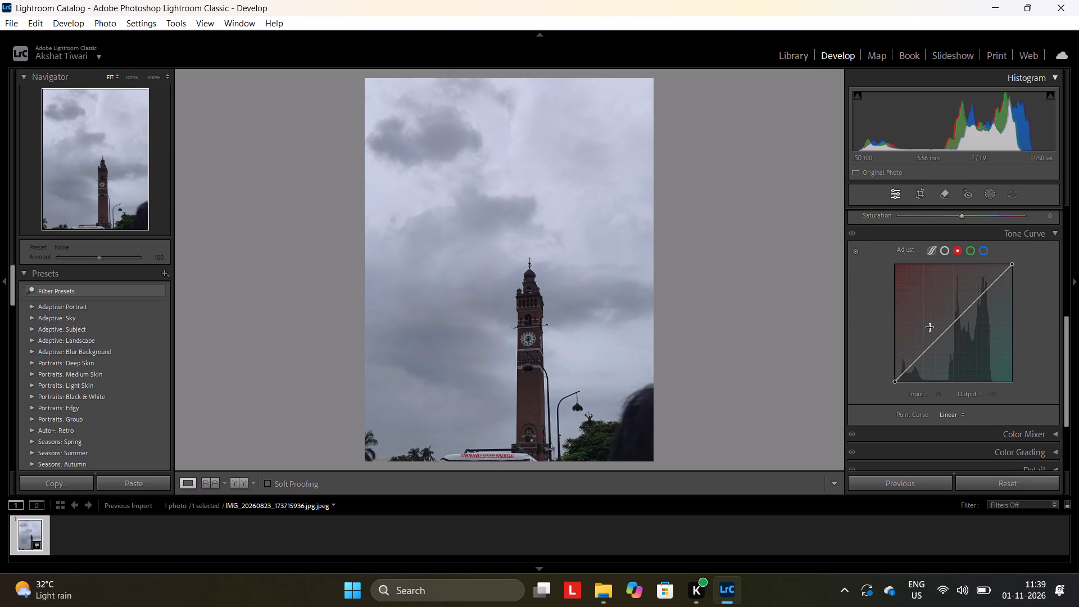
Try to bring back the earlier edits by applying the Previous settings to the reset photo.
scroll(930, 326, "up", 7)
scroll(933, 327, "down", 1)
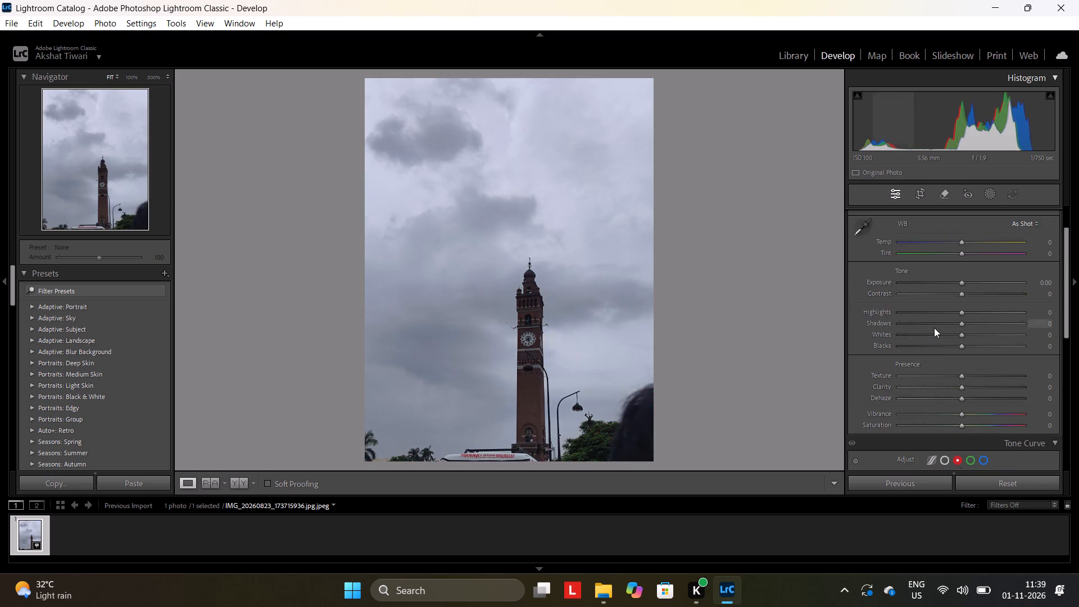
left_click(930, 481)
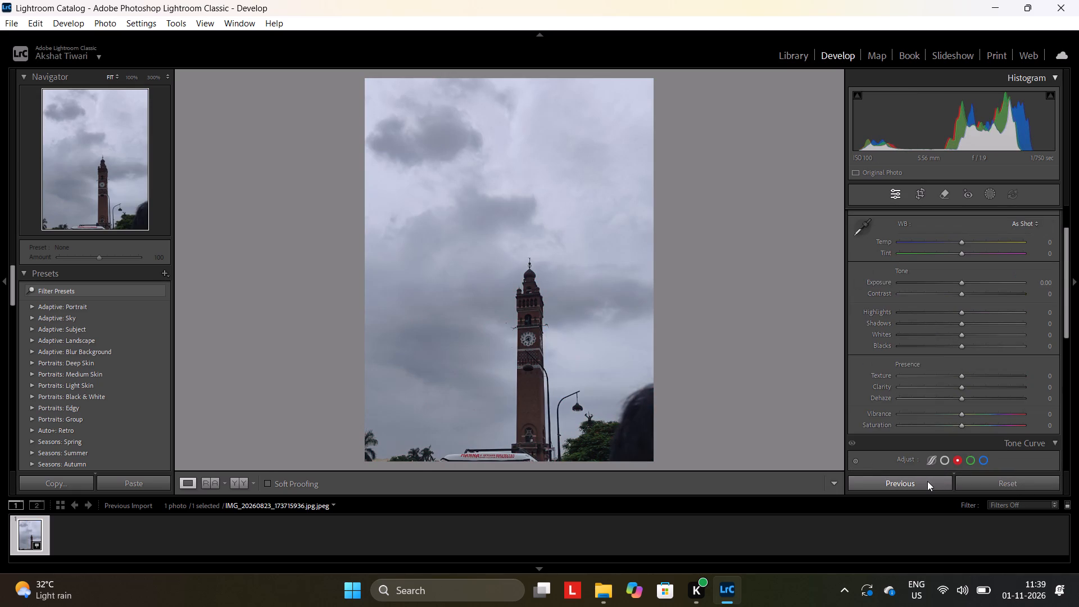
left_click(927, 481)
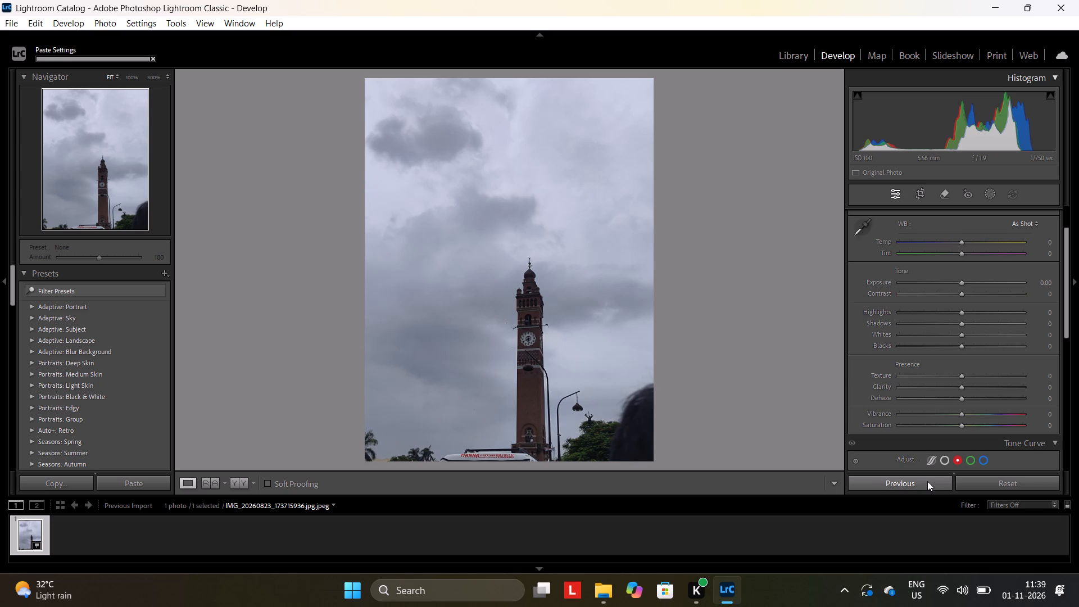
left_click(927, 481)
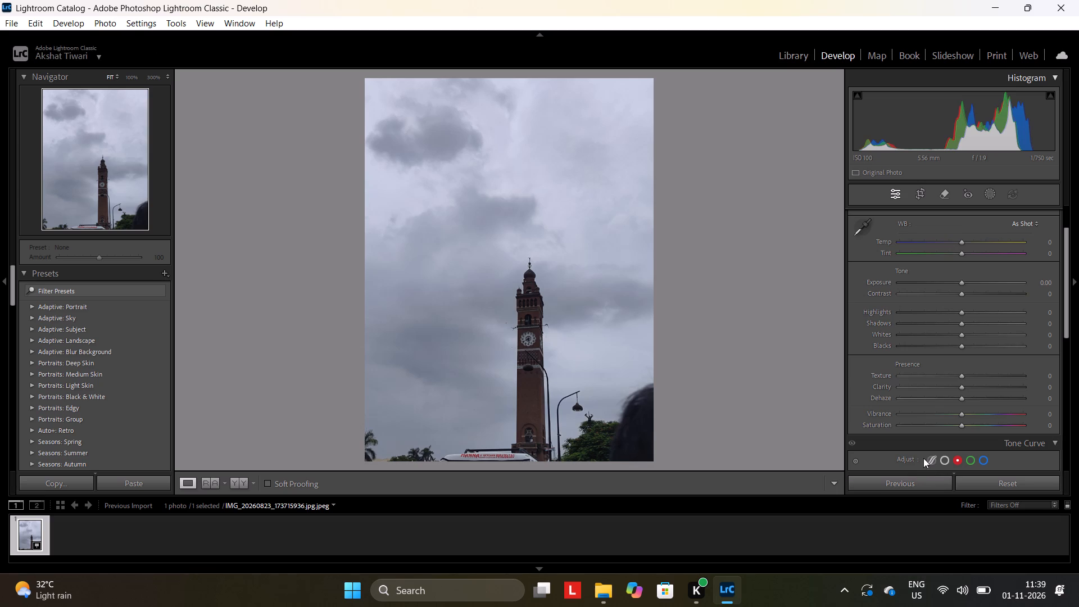
Set the photo's Contrast to +8.
left_click(964, 291)
left_click_drag(964, 291, 969, 295)
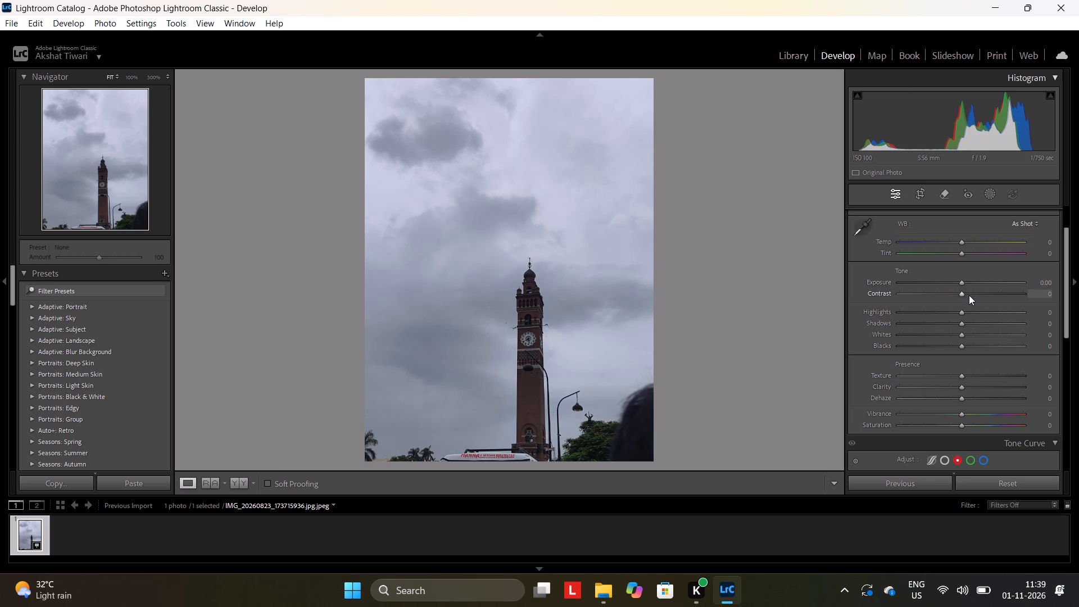
left_click_drag(969, 295, 969, 296)
triple_click(967, 292)
left_click(966, 291)
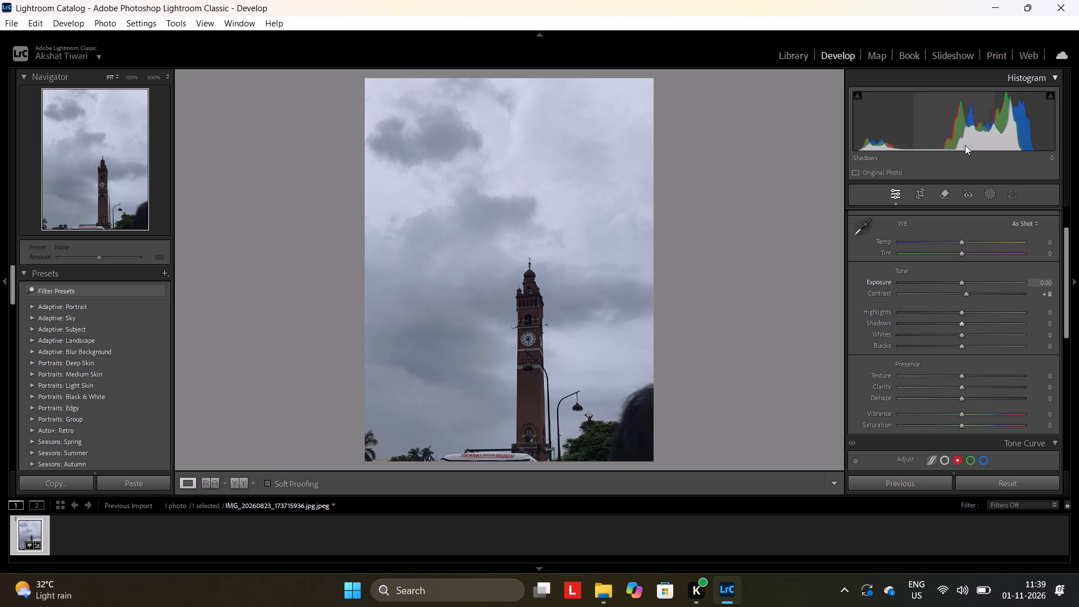
Crop the photo on all four sides around the clock tower, cutting out the dark head and the vehicle at its base.
left_click(928, 198)
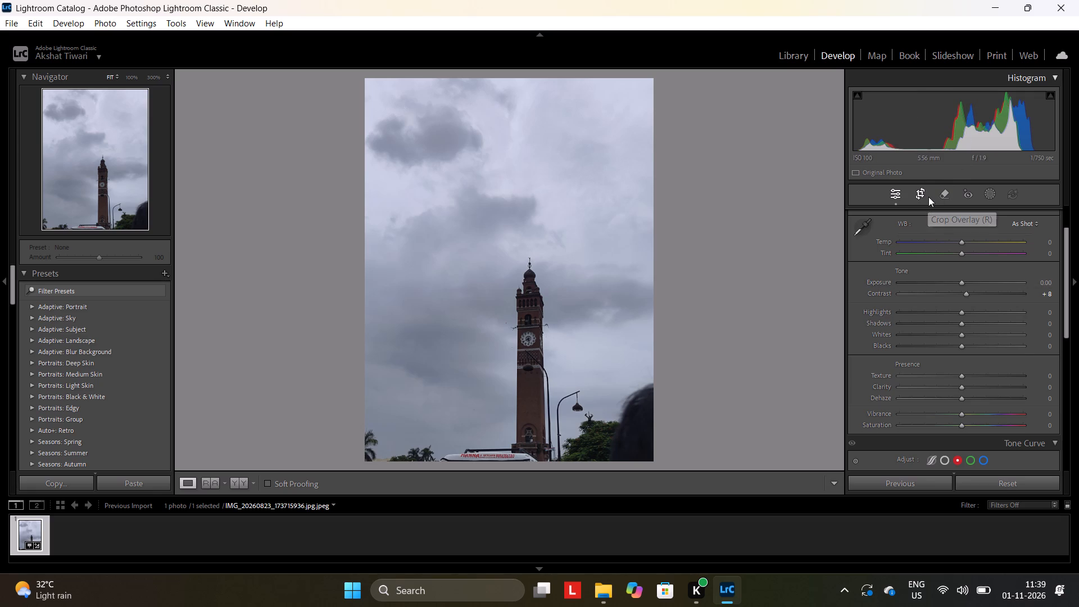
left_click_drag(650, 270, 645, 278)
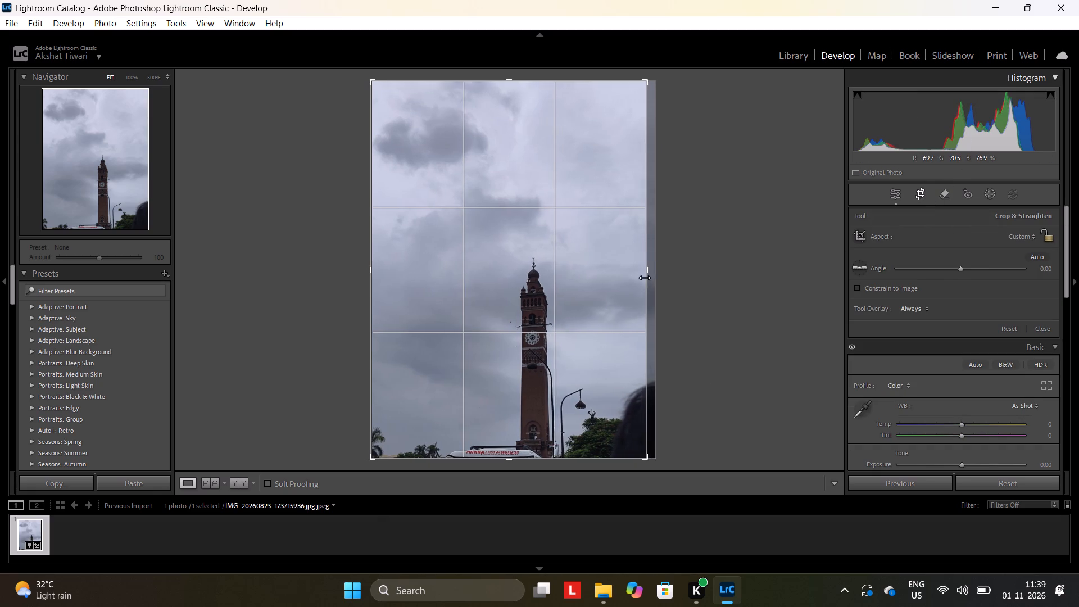
left_click_drag(645, 278, 631, 284)
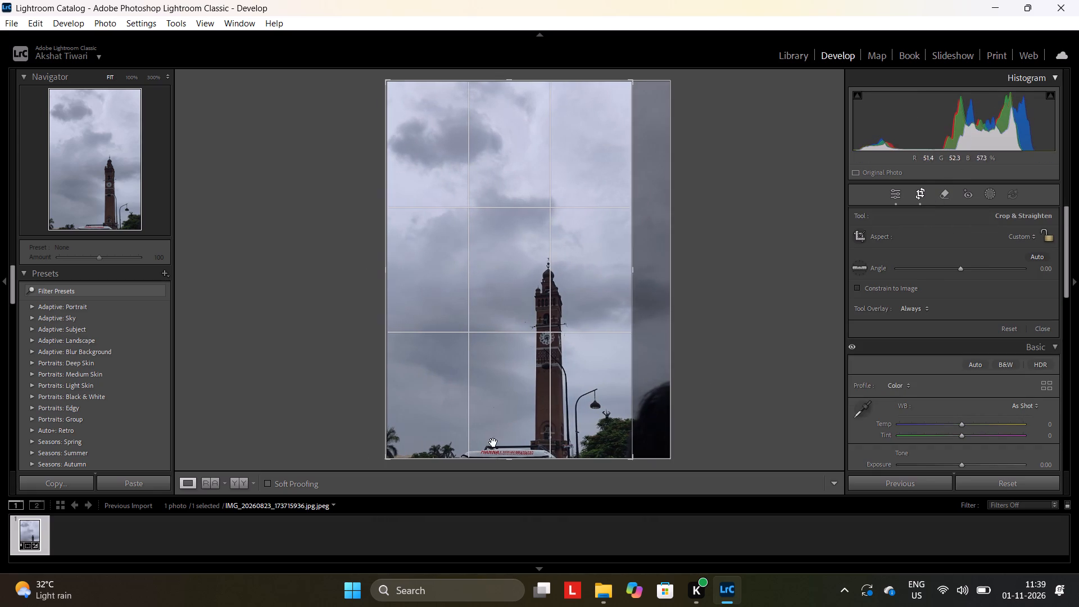
left_click_drag(515, 460, 516, 448)
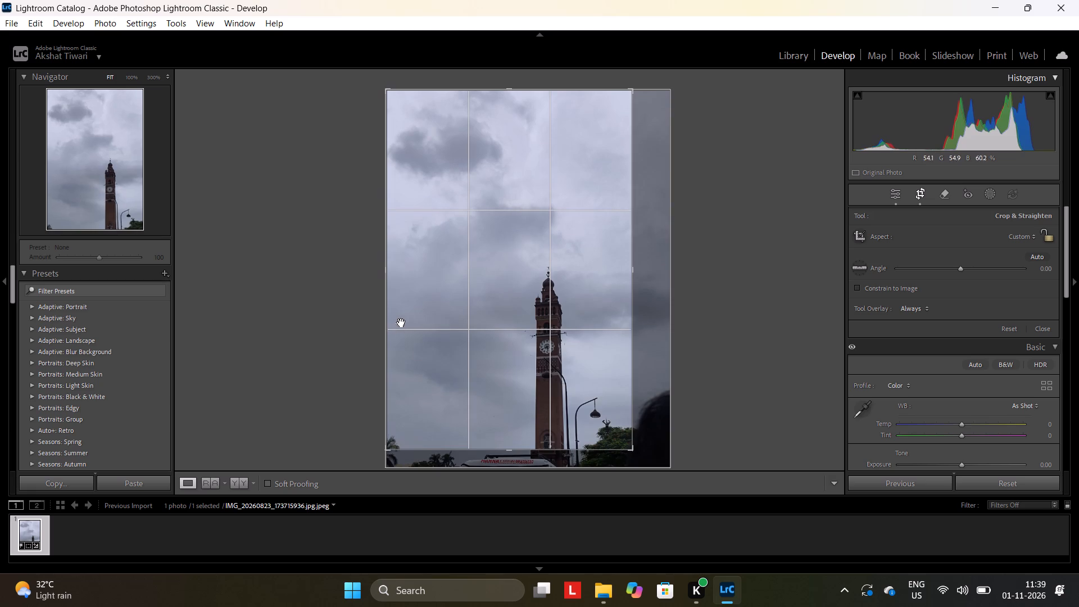
left_click_drag(386, 267, 402, 277)
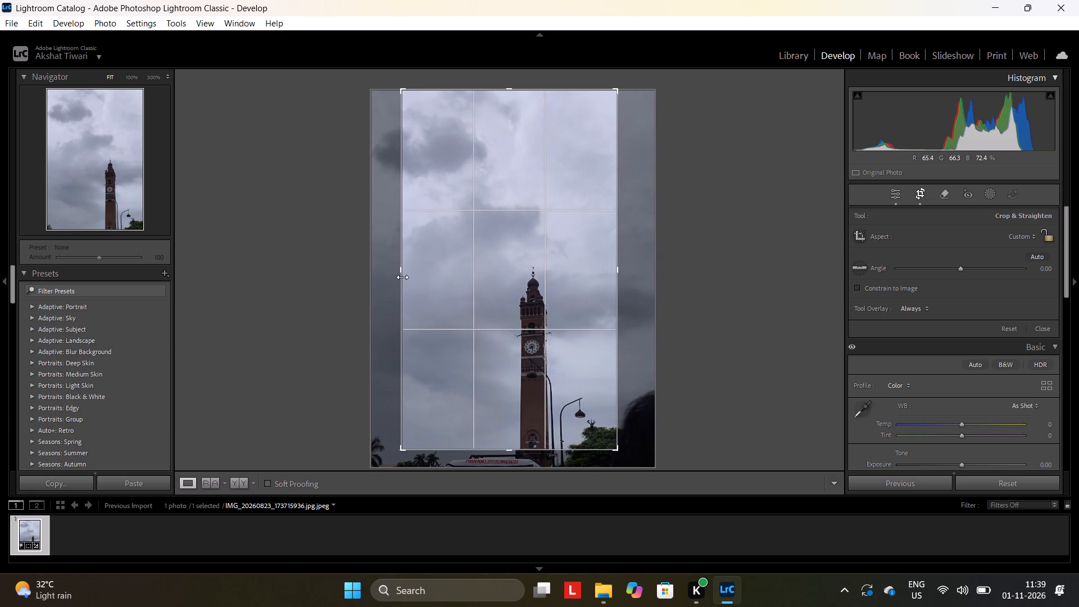
left_click_drag(402, 277, 407, 282)
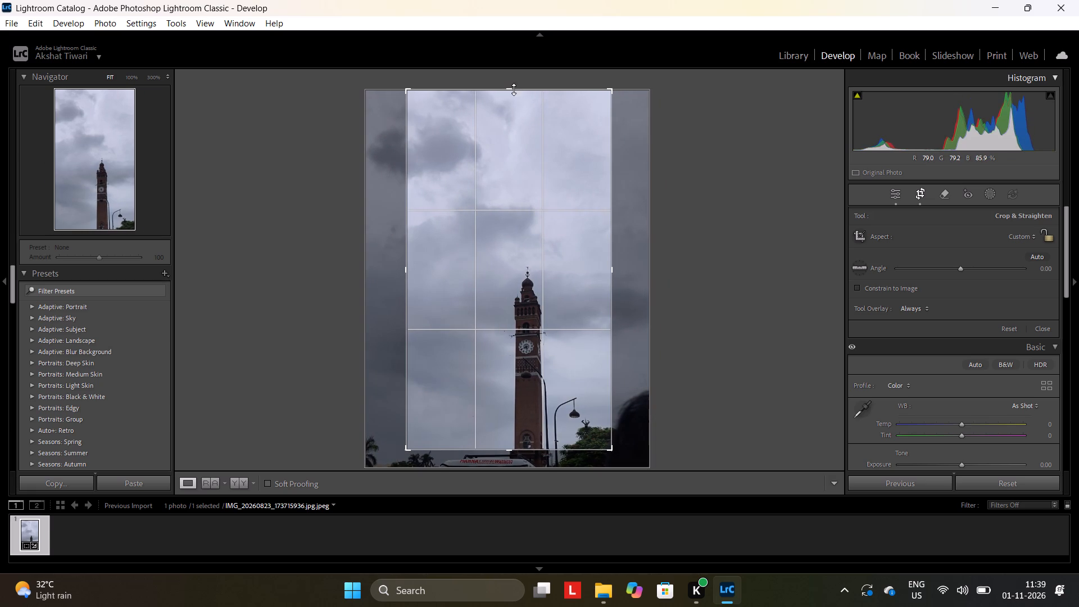
left_click_drag(513, 89, 519, 111)
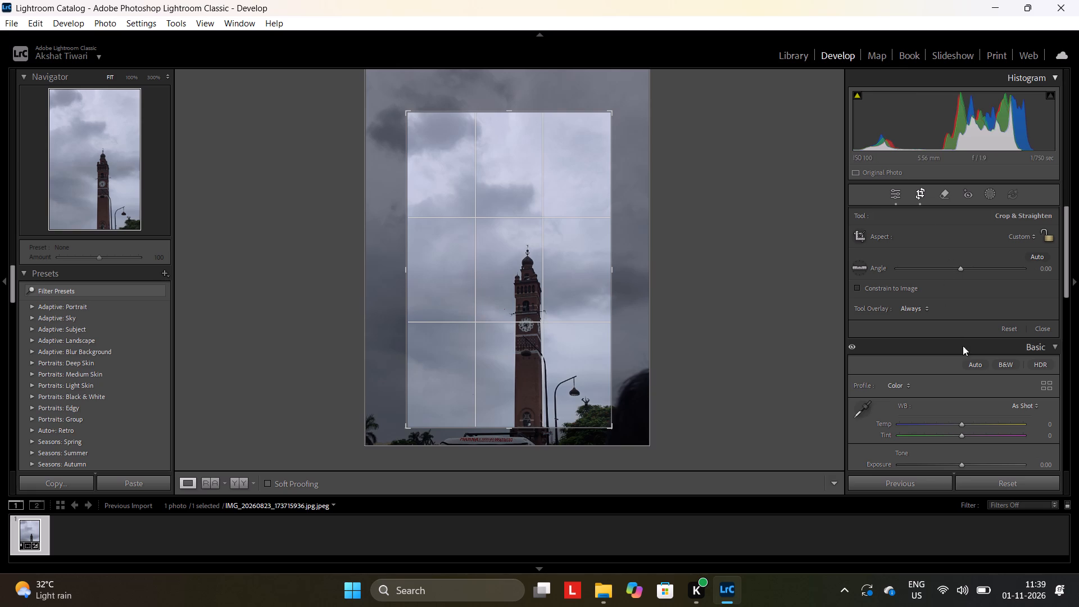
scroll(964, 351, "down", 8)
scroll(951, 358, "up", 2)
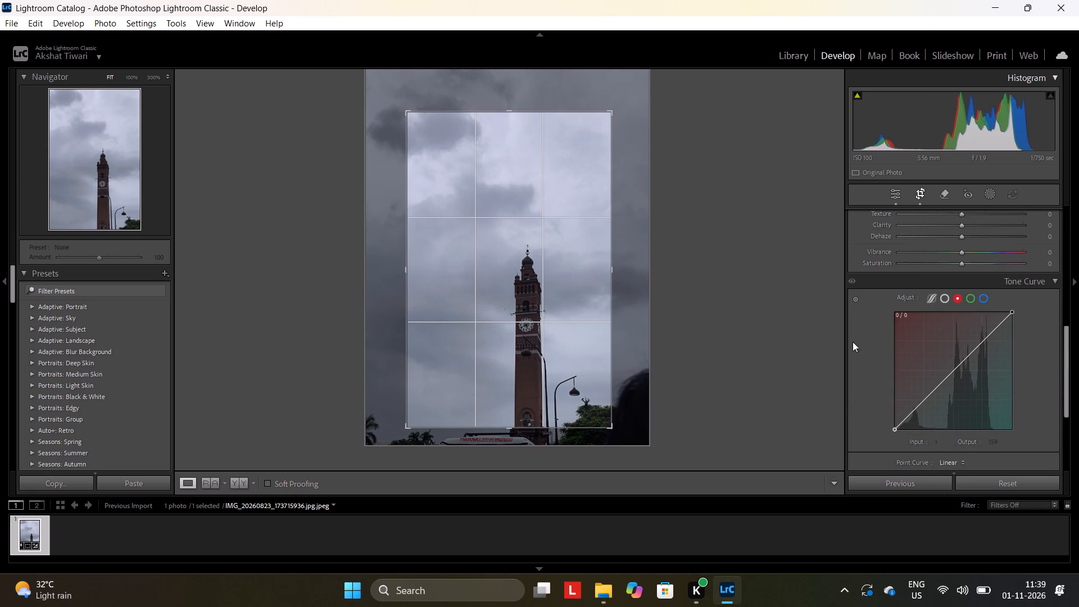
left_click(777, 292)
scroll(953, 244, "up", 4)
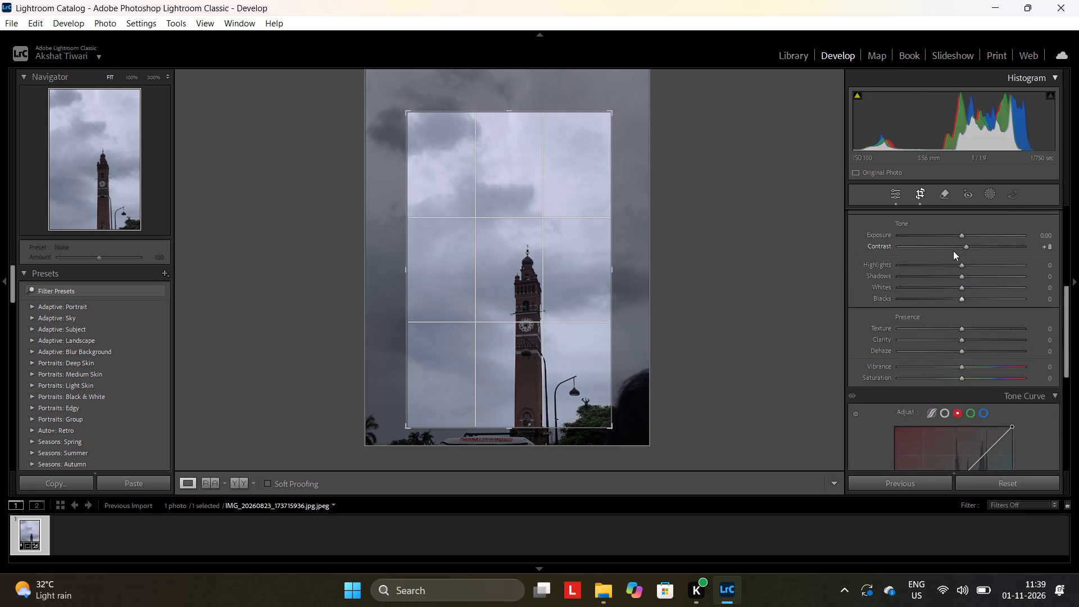
Apply the crop to the clock-tower photo.
key("Return")
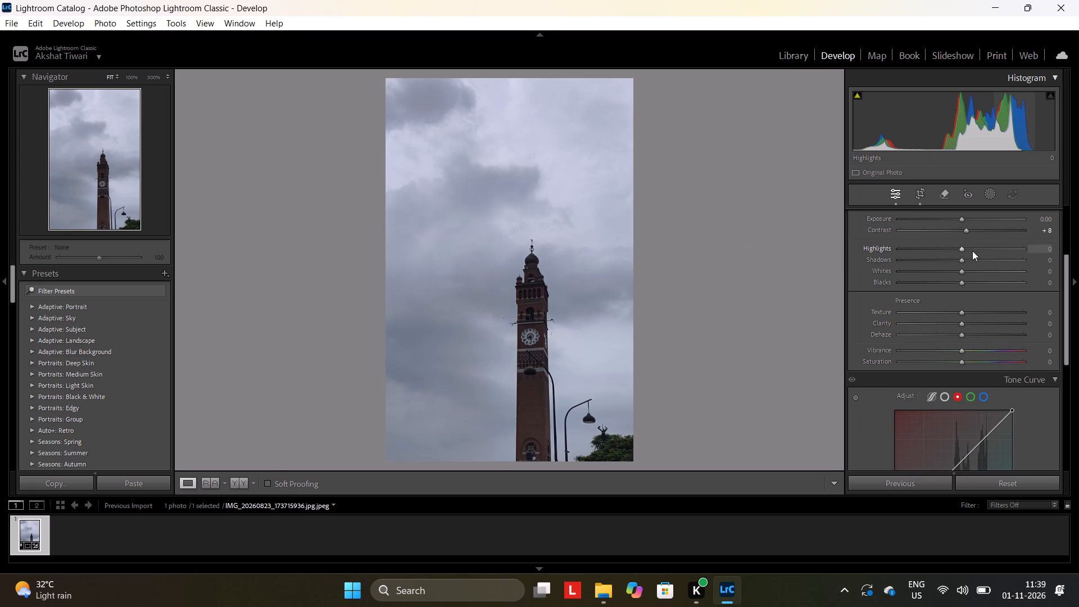
Set the photo's Highlights to -12 and Shadows to -14.
left_click_drag(960, 247, 969, 247)
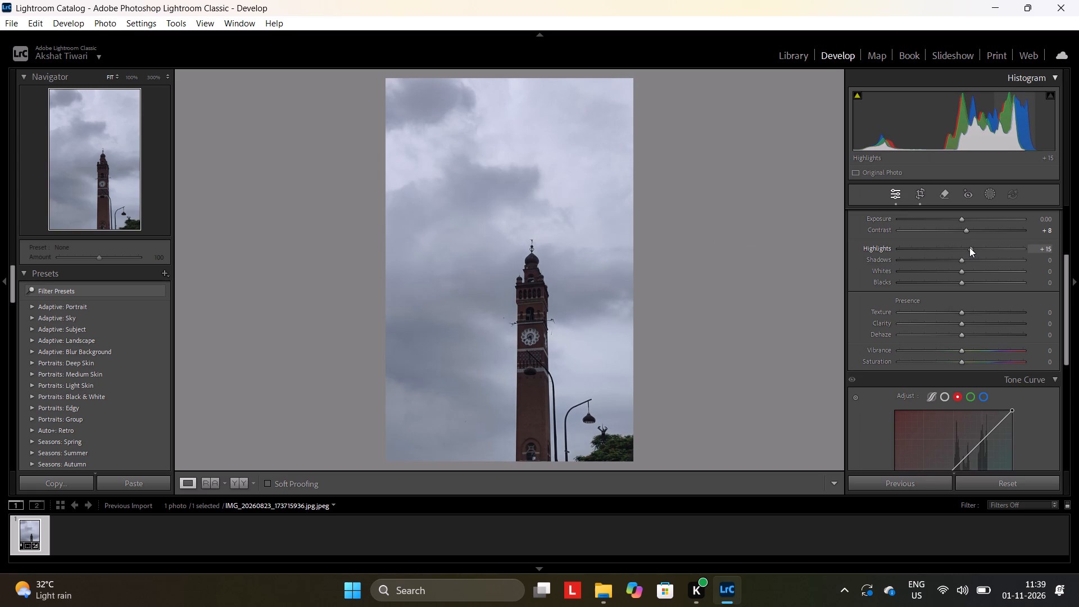
left_click_drag(969, 247, 953, 253)
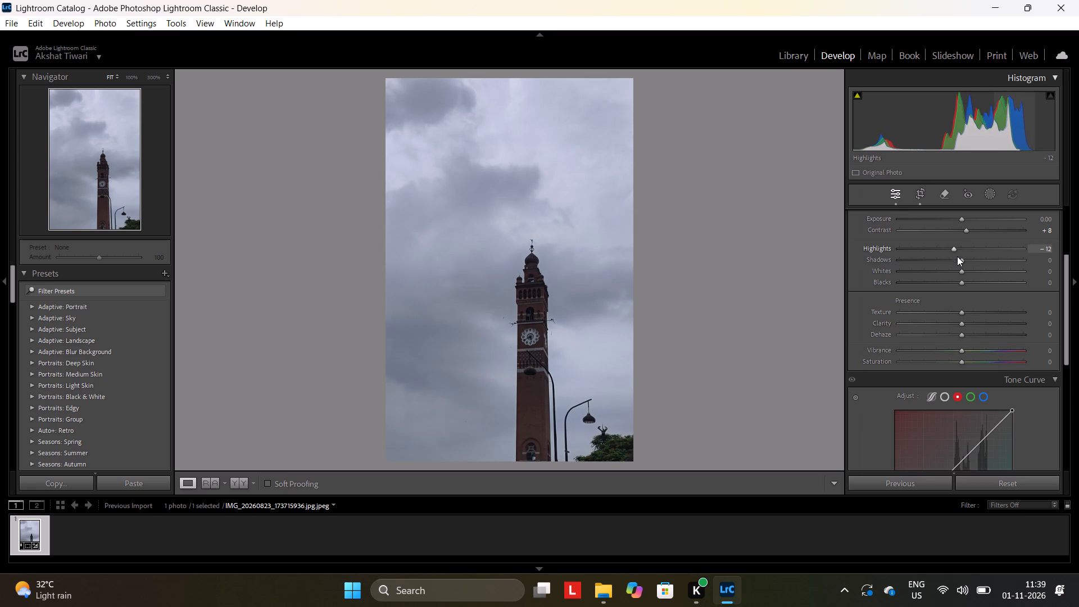
left_click_drag(963, 260, 954, 261)
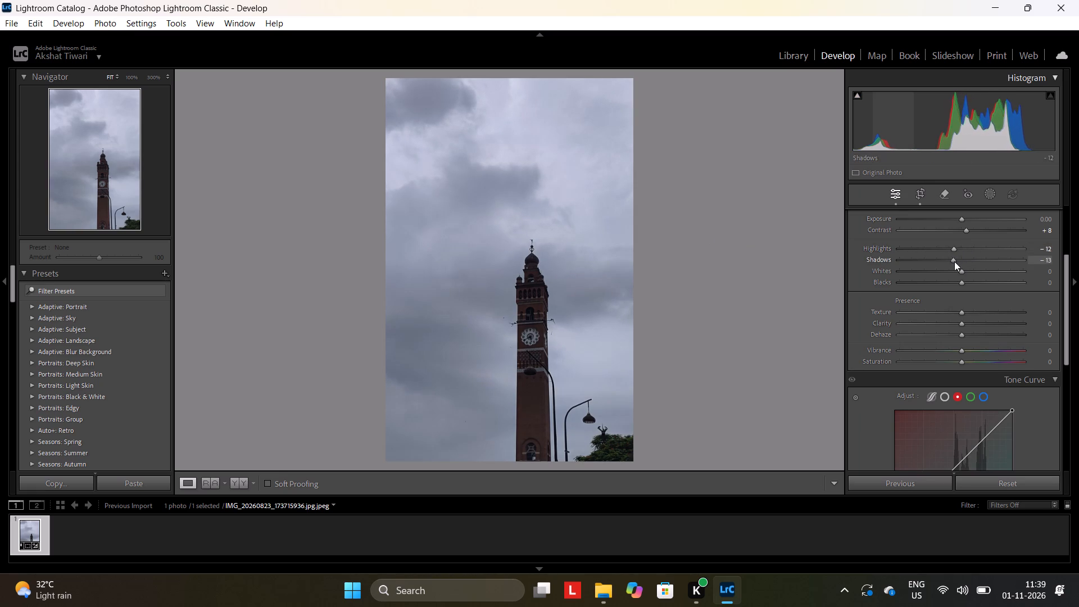
left_click_drag(954, 261, 954, 262)
Add shadow, midtone and highlight points on the RGB tone curve at inputs of about 63, 128 and 189.
scroll(955, 268, "down", 1)
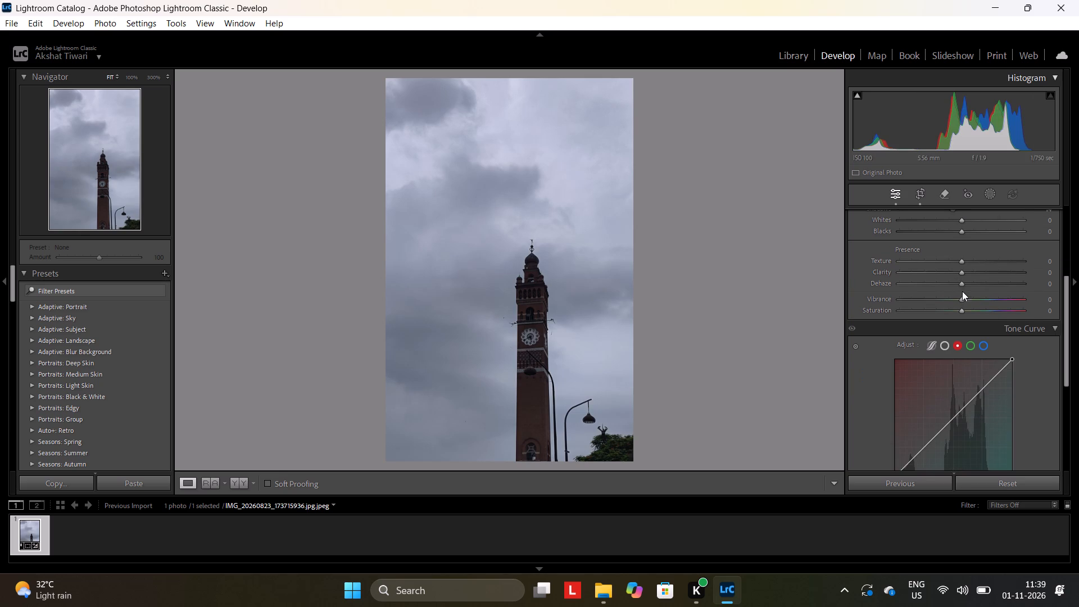
scroll(962, 282, "up", 3)
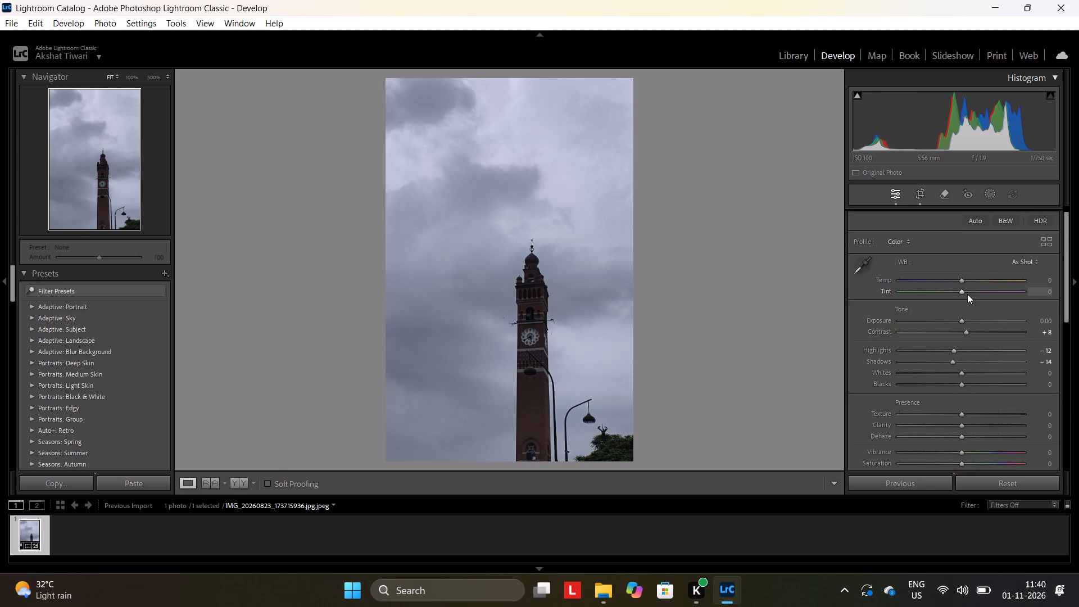
scroll(967, 295, "down", 6)
scroll(964, 306, "up", 1)
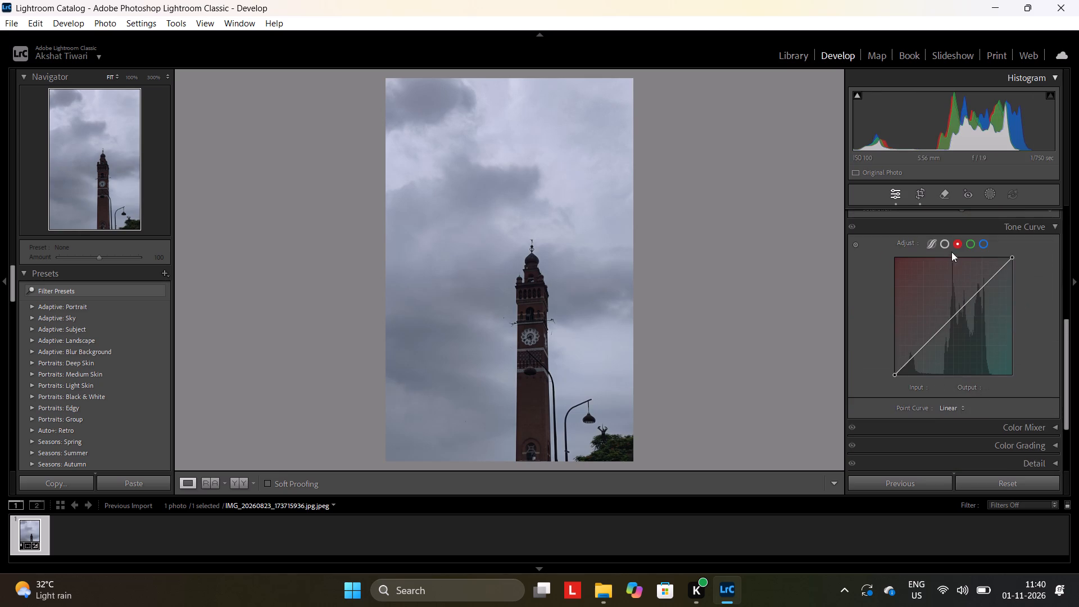
left_click(942, 243)
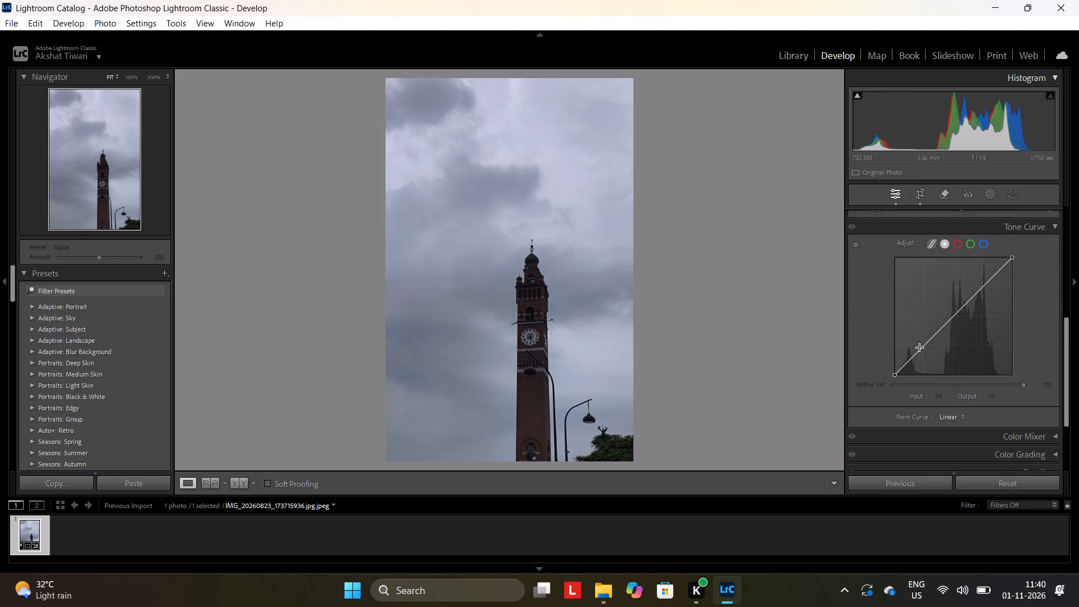
left_click(923, 347)
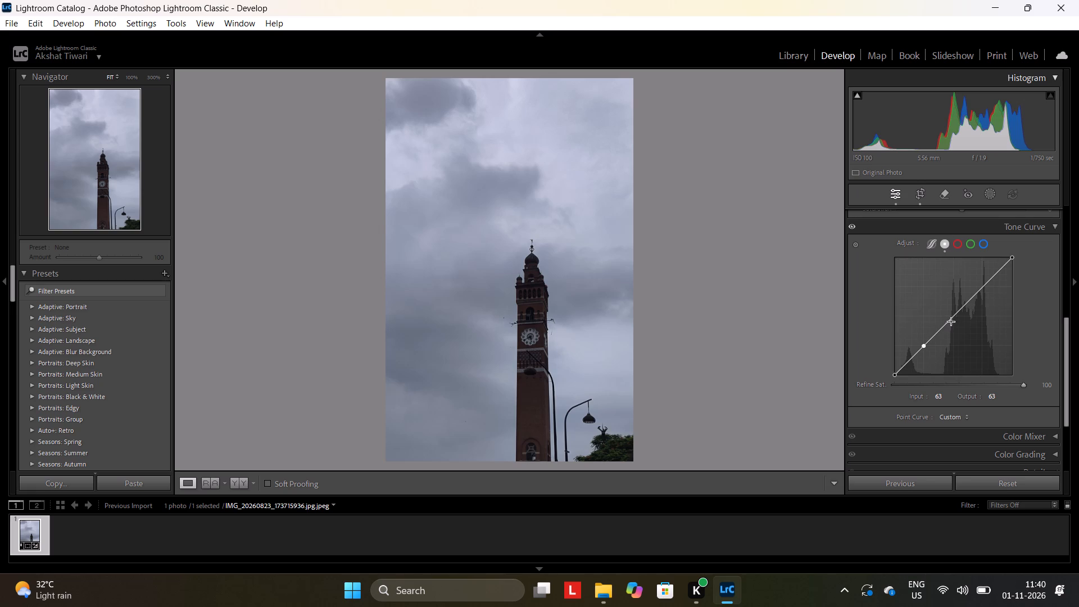
left_click(954, 316)
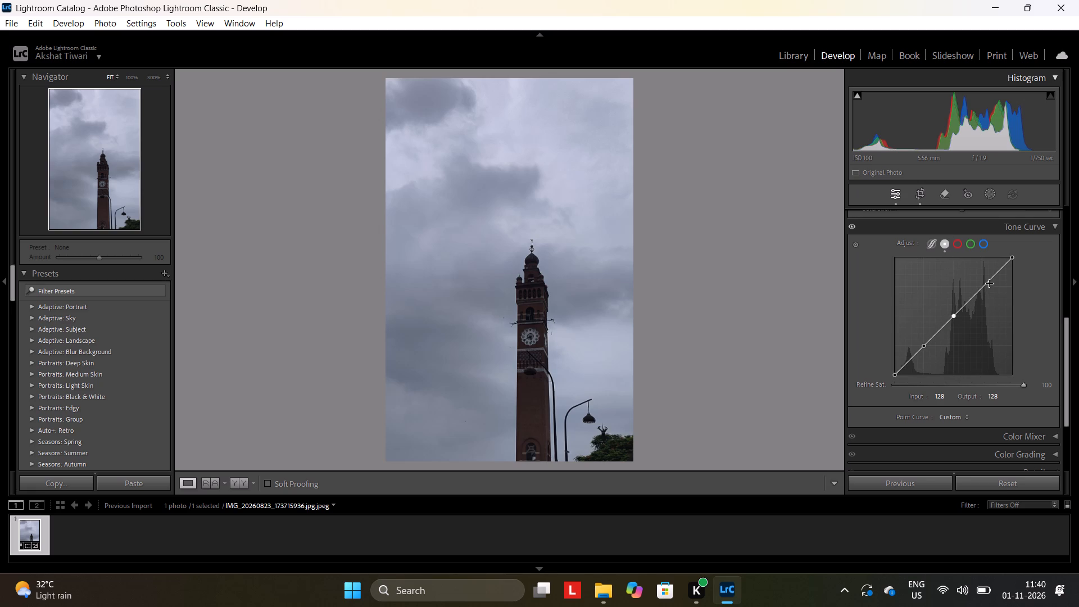
left_click(982, 286)
Shape the RGB curve by moving its shadow point to about 62/60, midtone point to 140/134 and highlight point to 207/190.
left_click_drag(923, 344, 923, 346)
left_click_drag(923, 346, 922, 353)
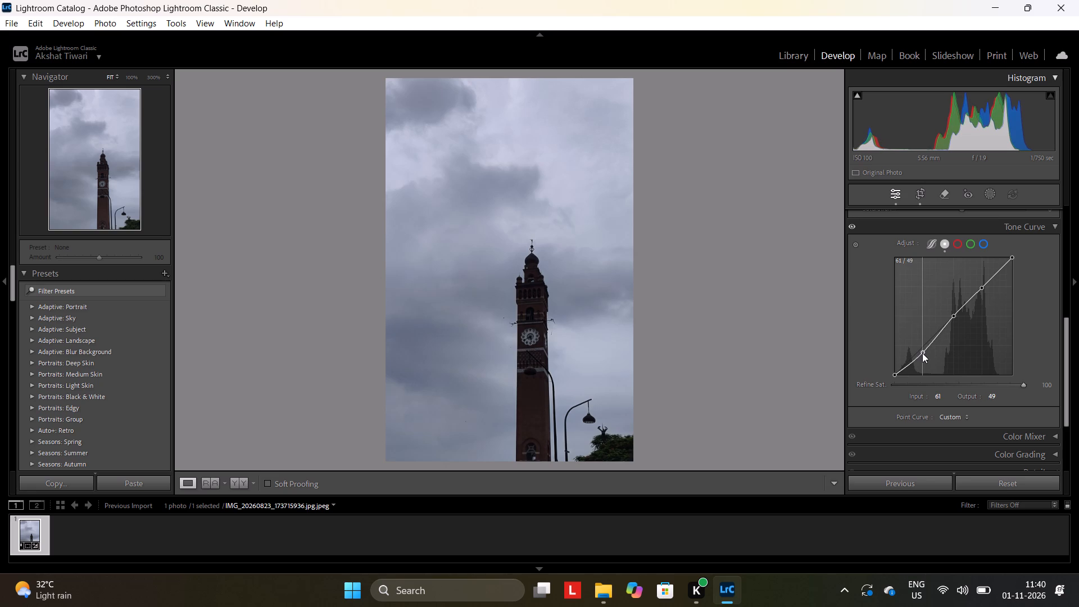
left_click_drag(922, 353, 922, 351)
left_click_drag(953, 318, 953, 312)
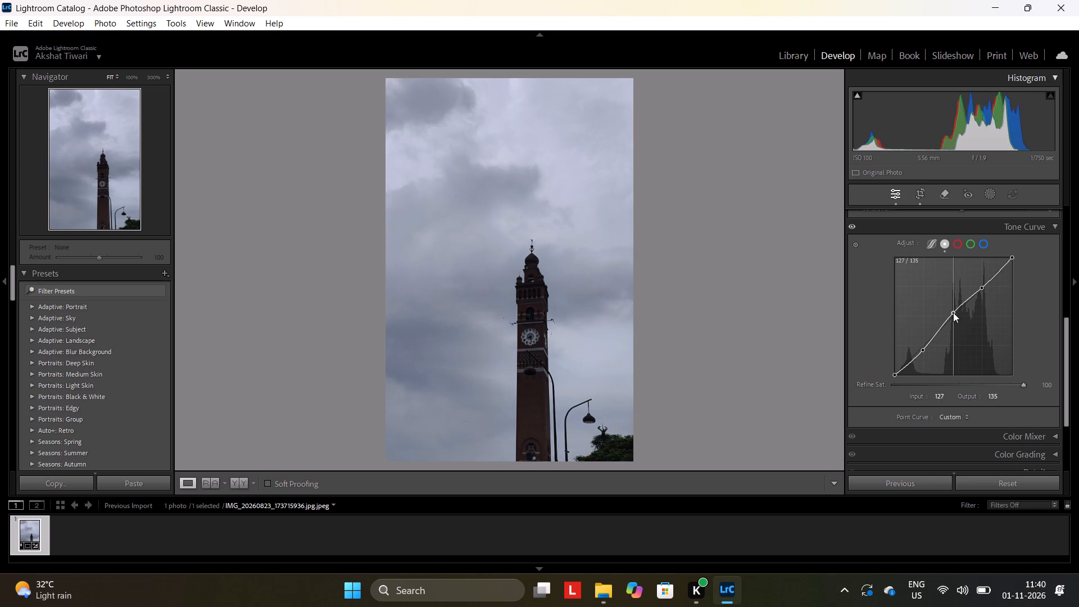
left_click_drag(953, 312, 953, 311)
left_click_drag(983, 288, 985, 290)
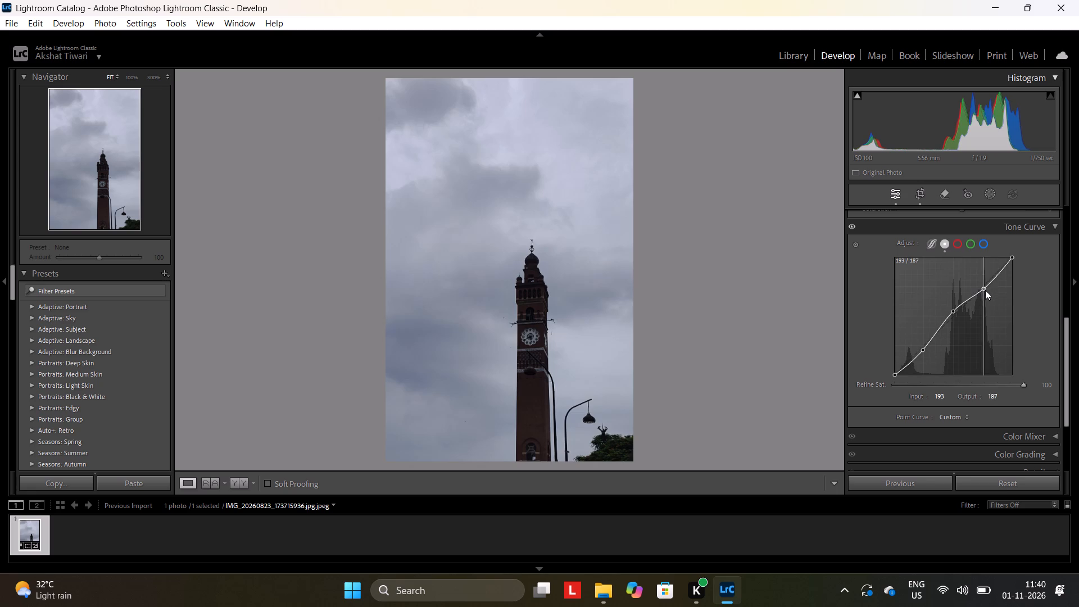
left_click_drag(985, 290, 986, 275)
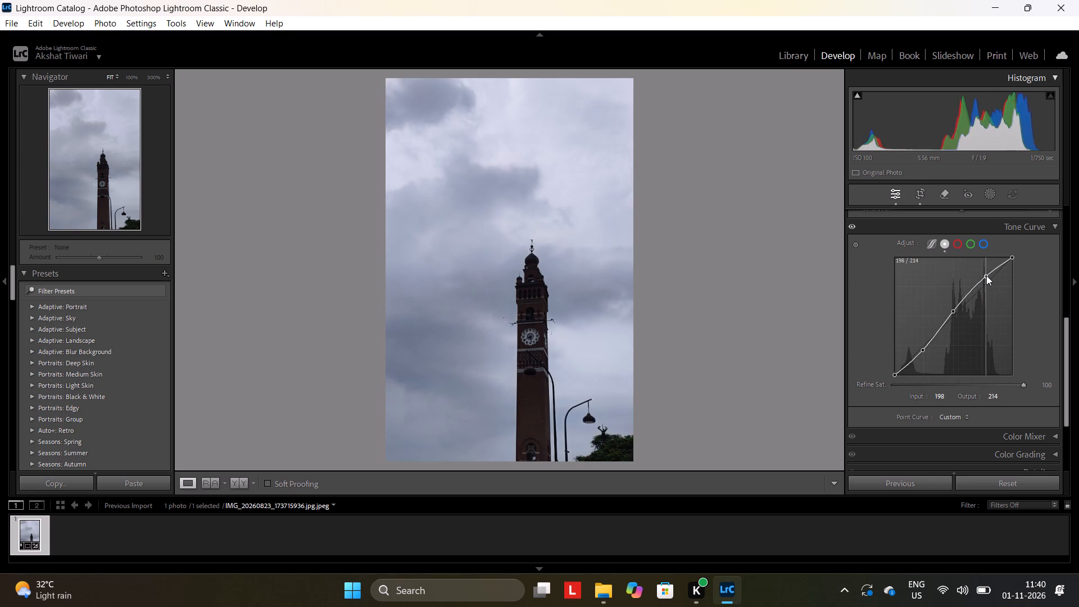
left_click_drag(986, 275, 986, 279)
left_click_drag(953, 310, 953, 311)
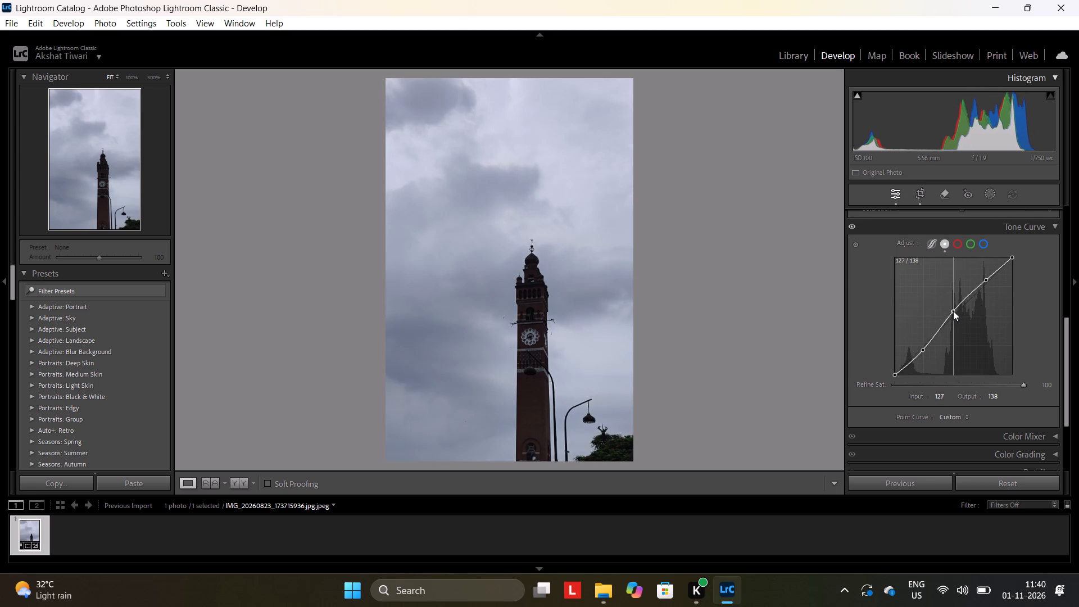
left_click_drag(953, 311, 958, 305)
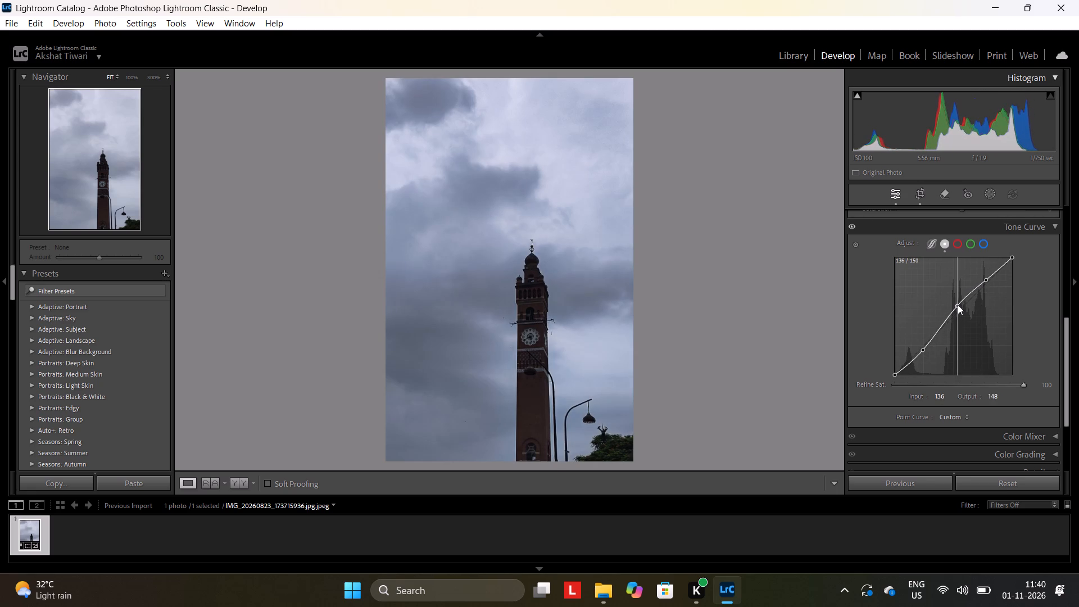
left_click_drag(958, 305, 959, 313)
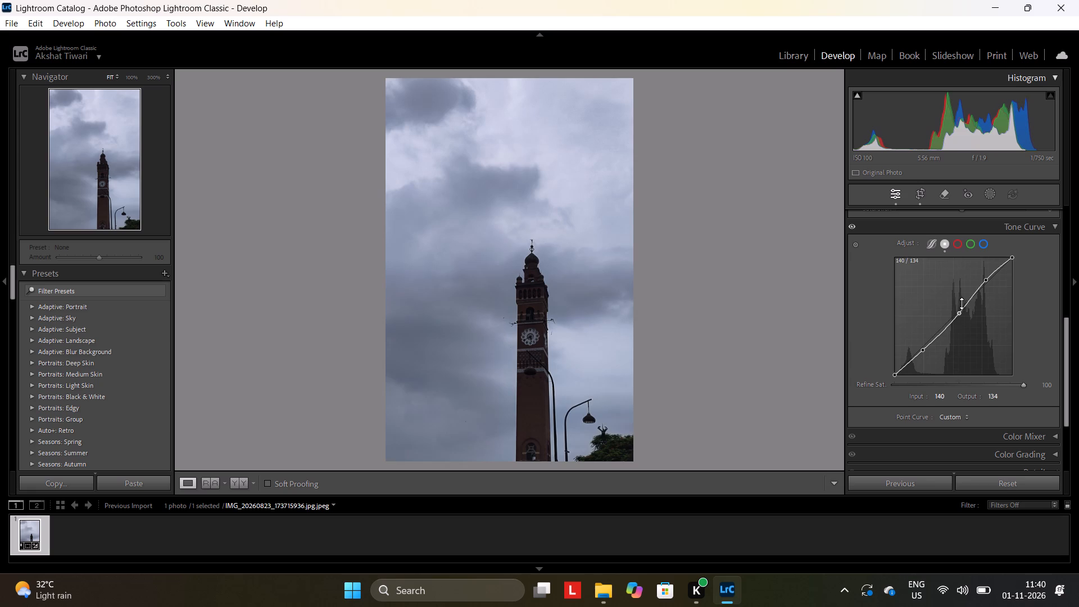
left_click(921, 352)
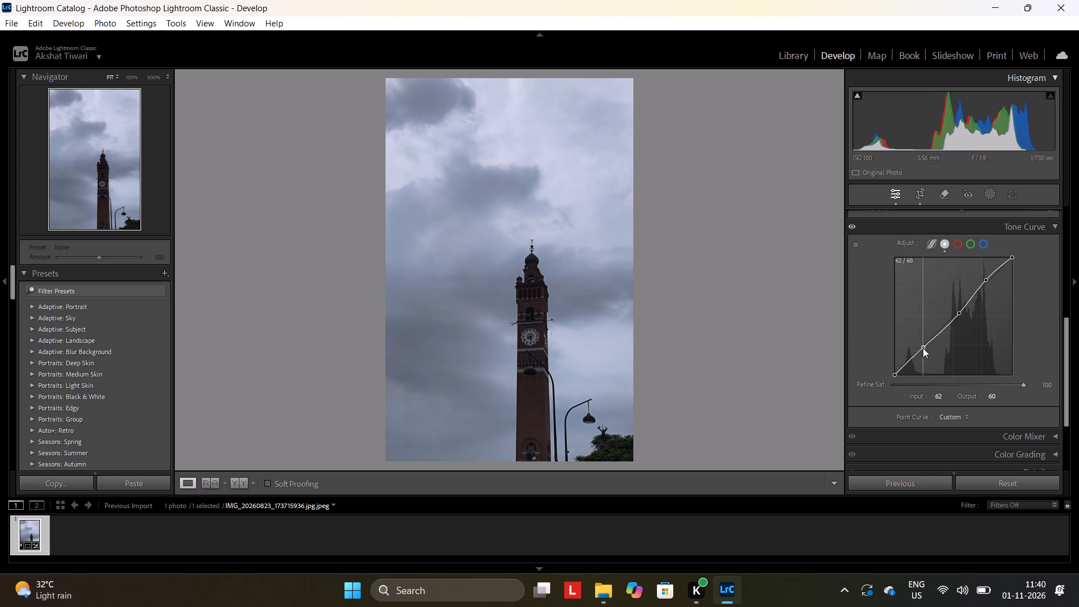
left_click_drag(988, 281, 991, 286)
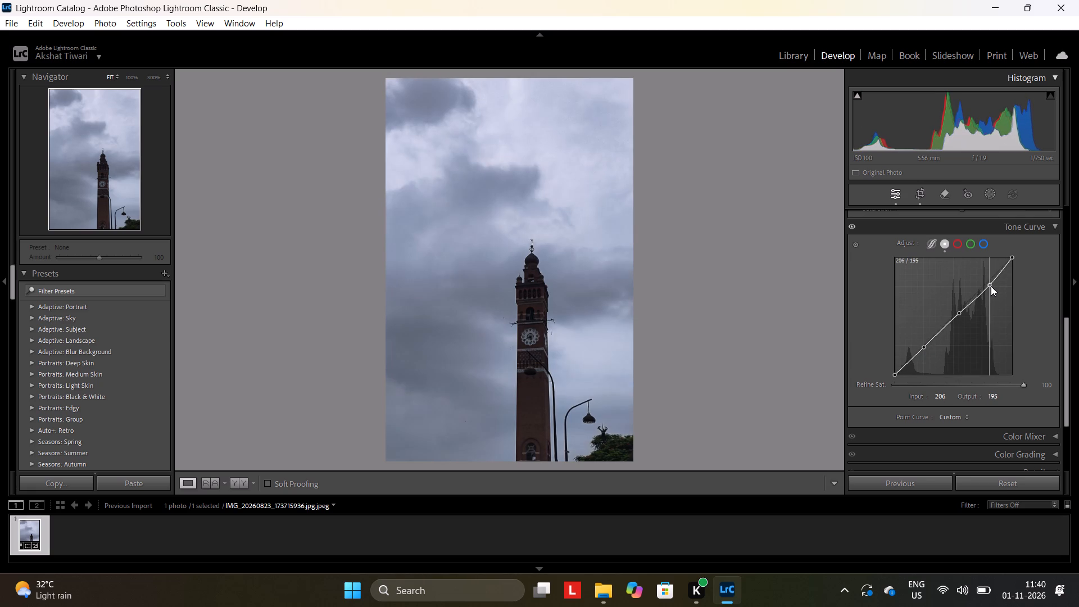
left_click_drag(991, 286, 991, 287)
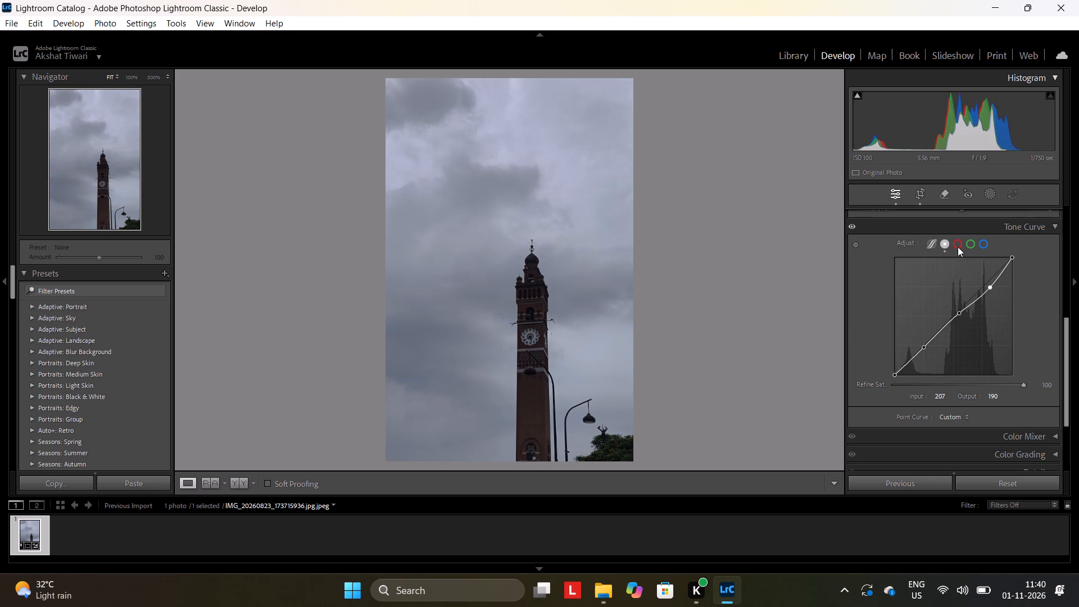
Add shadow, midtone and highlight points on the red channel curve and raise the highlight point to about 196/210.
left_click(958, 244)
left_click(985, 286)
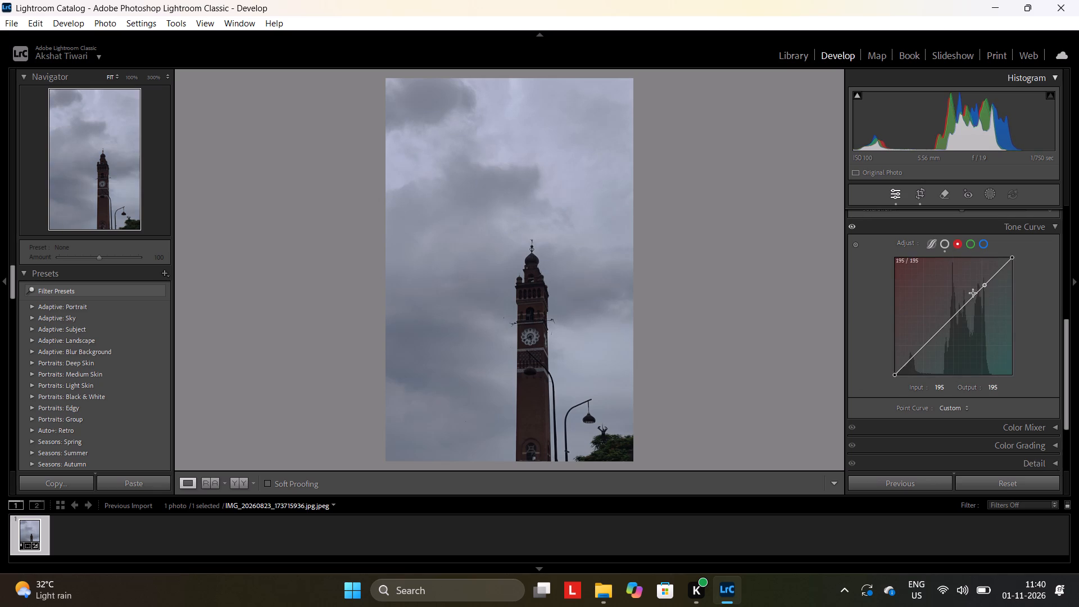
left_click(953, 316)
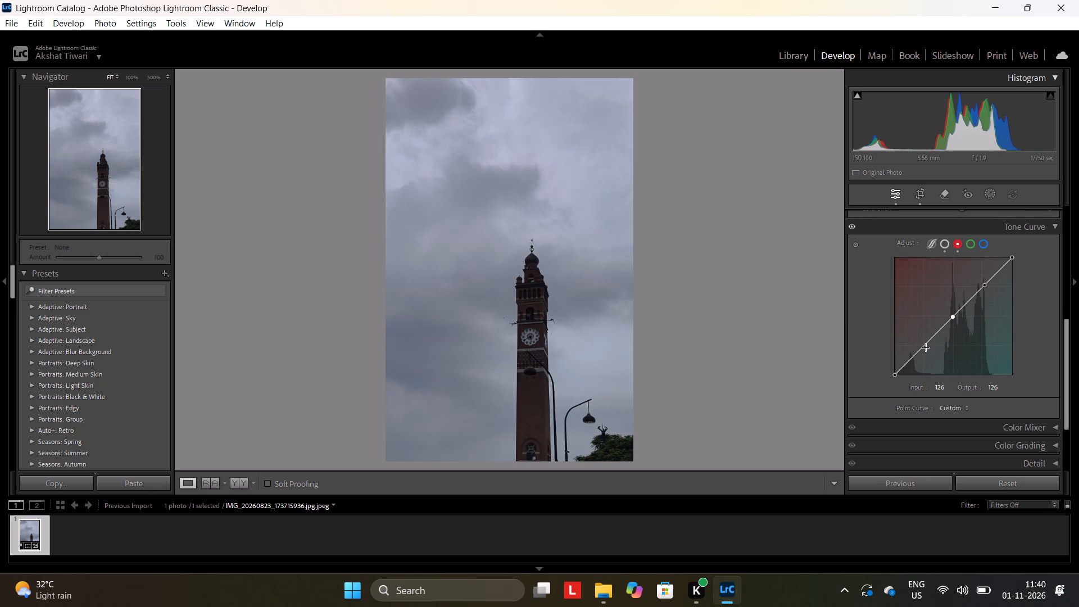
left_click(922, 346)
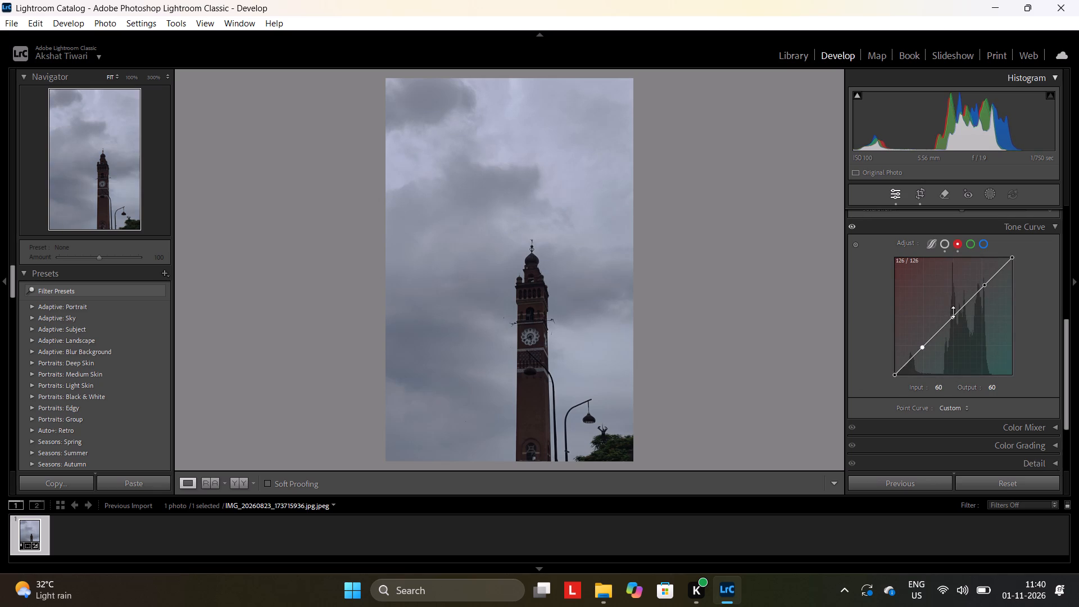
left_click(953, 312)
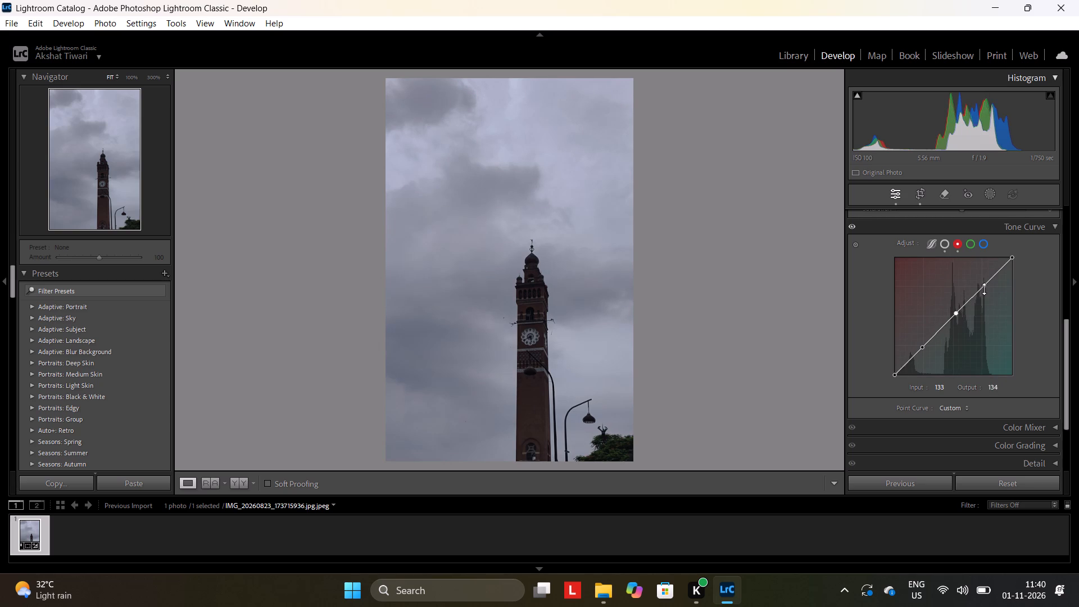
left_click_drag(985, 284, 985, 278)
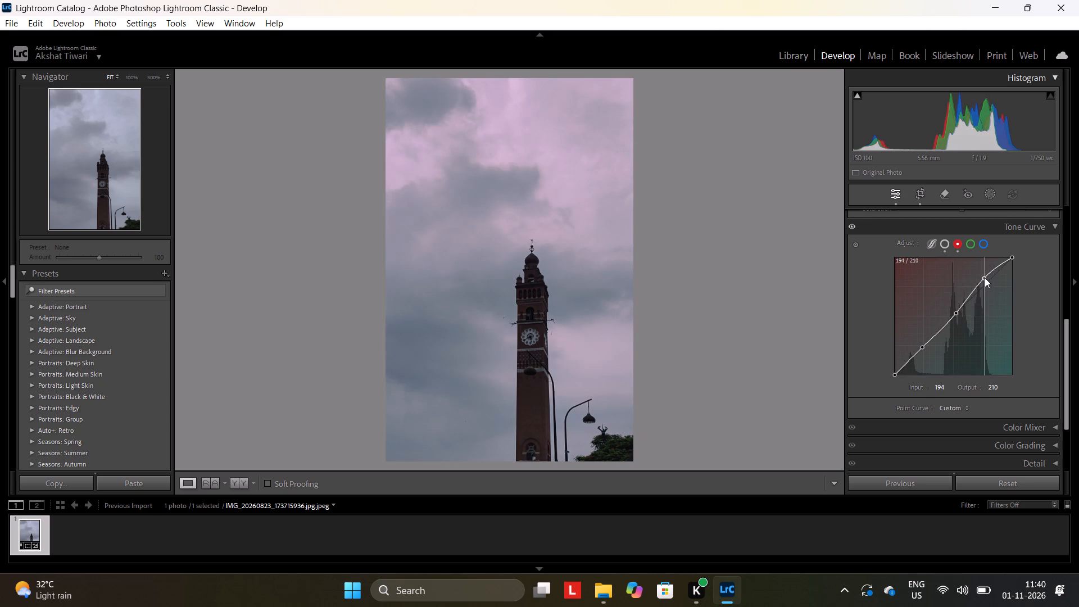
left_click_drag(985, 278, 985, 282)
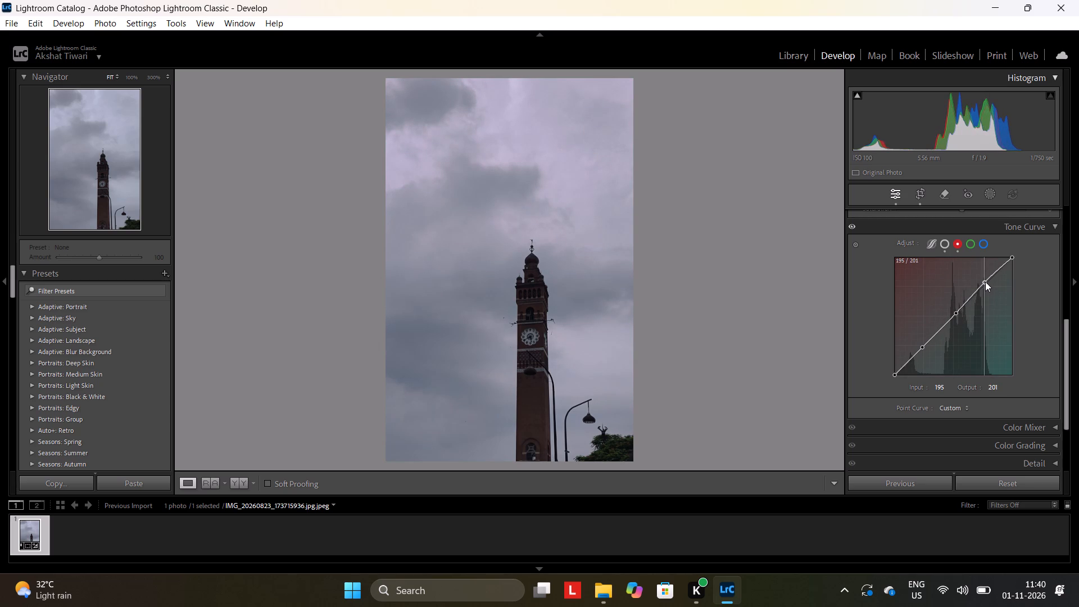
left_click_drag(985, 282, 986, 280)
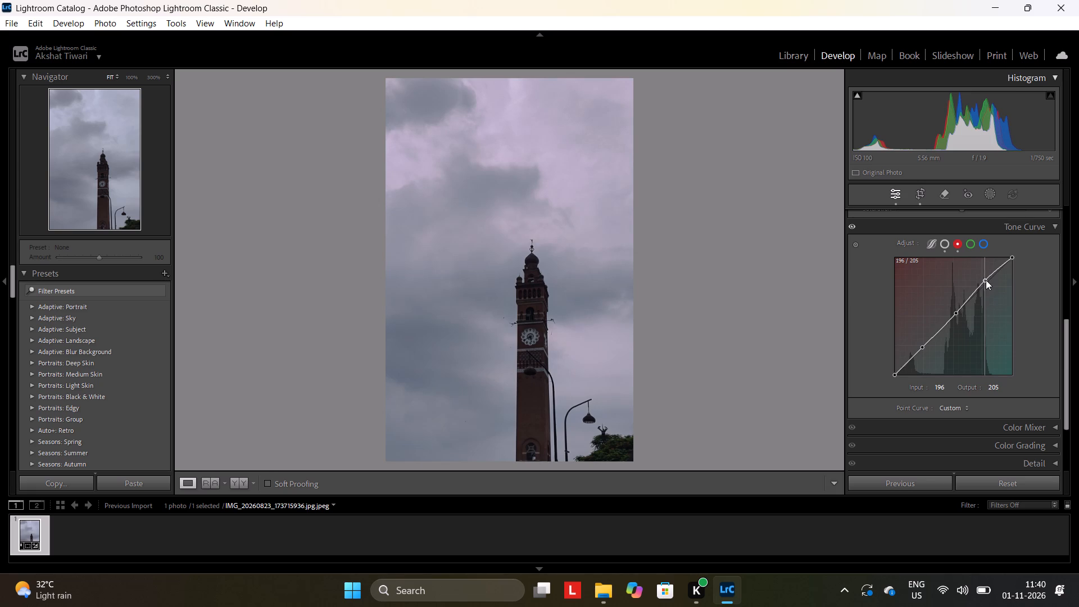
left_click_drag(986, 280, 986, 278)
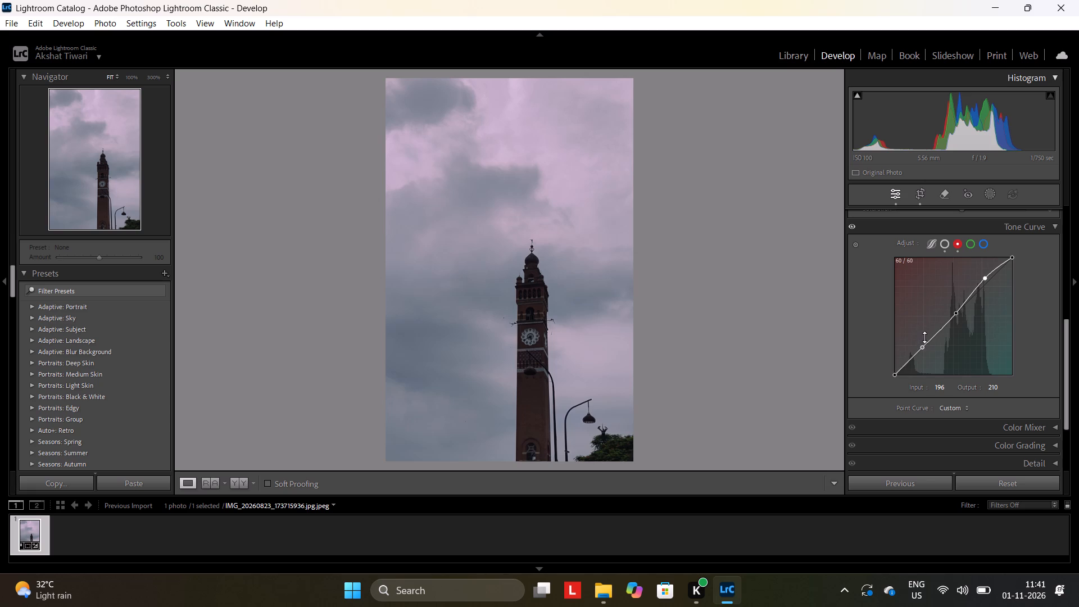
Raise the midtone point of the RGB tone curve to about 139/139.
left_click(944, 244)
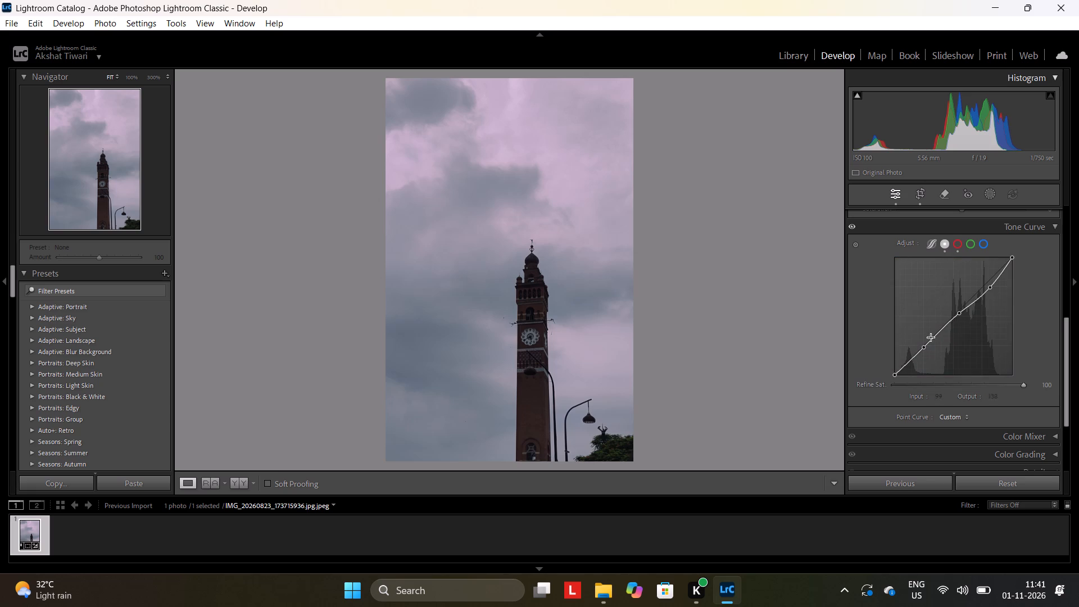
left_click(959, 314)
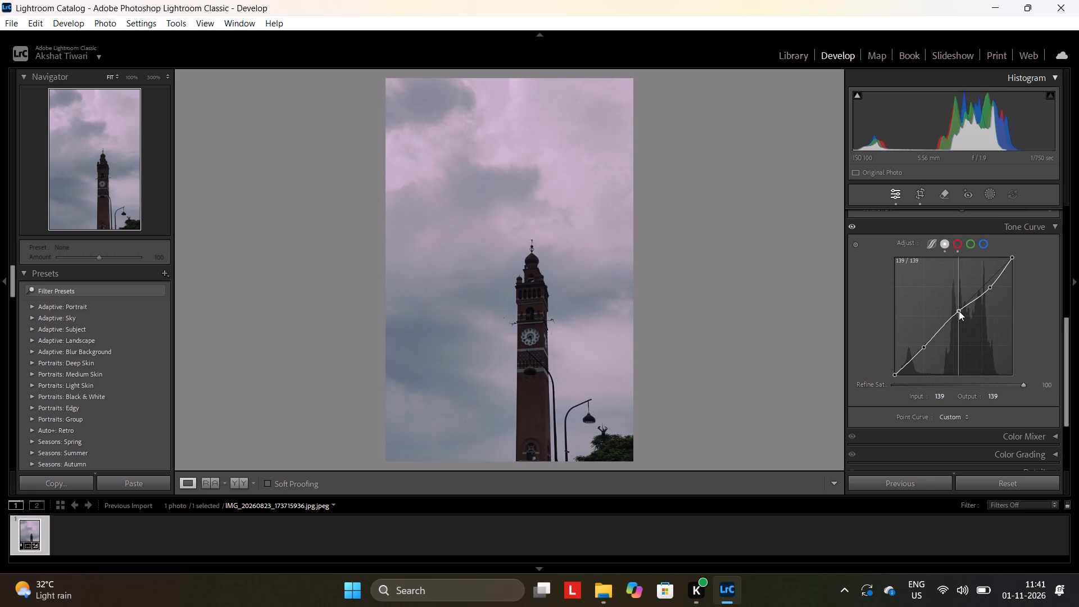
Reset the photo's Shadows to 0.
scroll(946, 237, "up", 2)
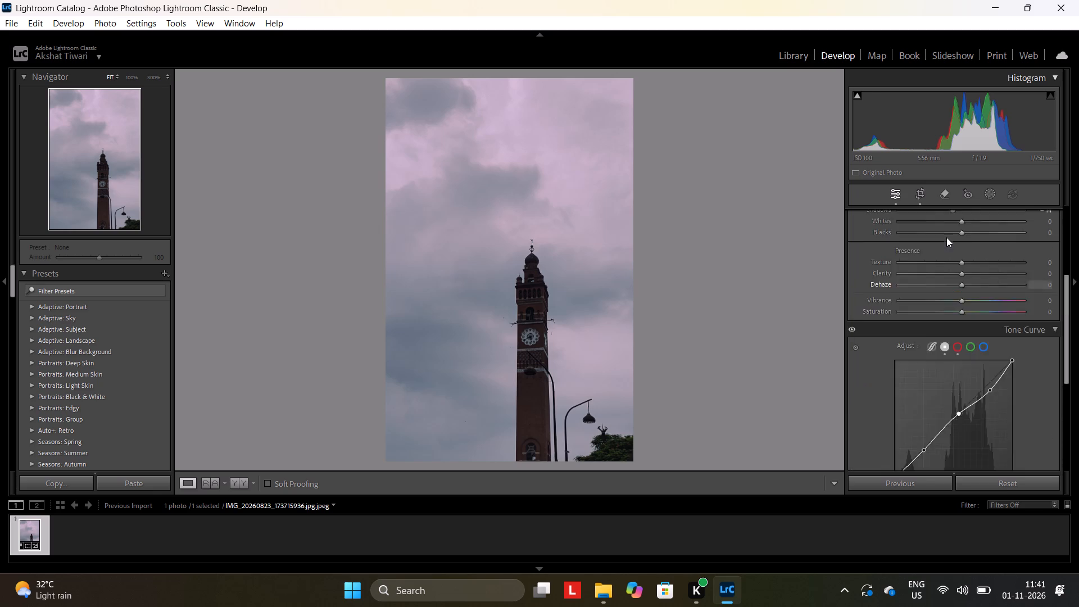
scroll(946, 237, "up", 3)
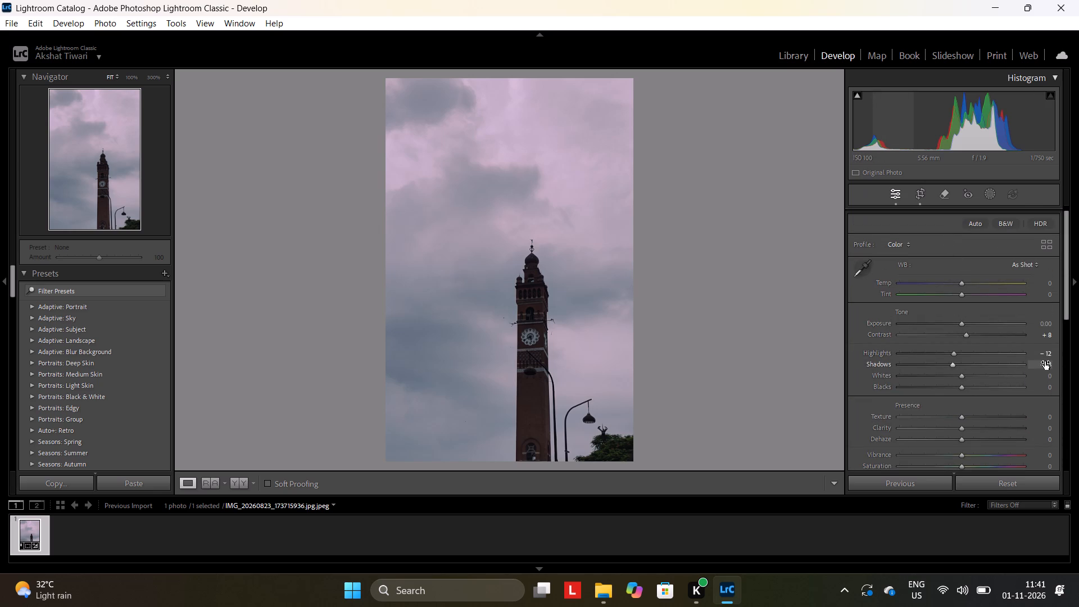
left_click(955, 361)
left_click_drag(955, 361, 955, 363)
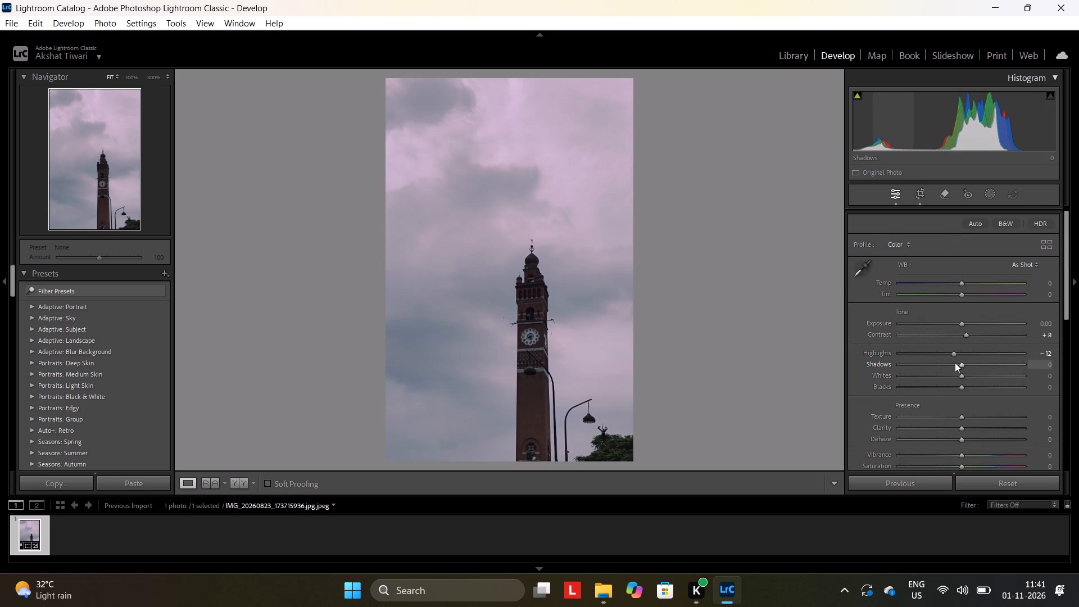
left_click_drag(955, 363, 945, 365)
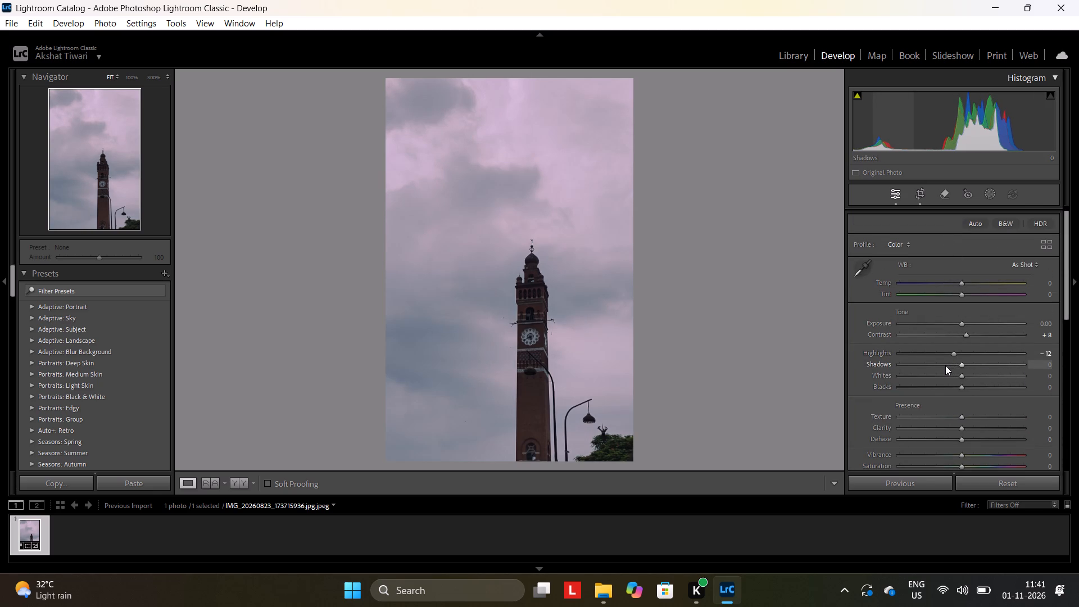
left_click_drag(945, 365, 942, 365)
Move the midtone point of the RGB tone curve to about 147/133.
scroll(963, 398, "down", 5)
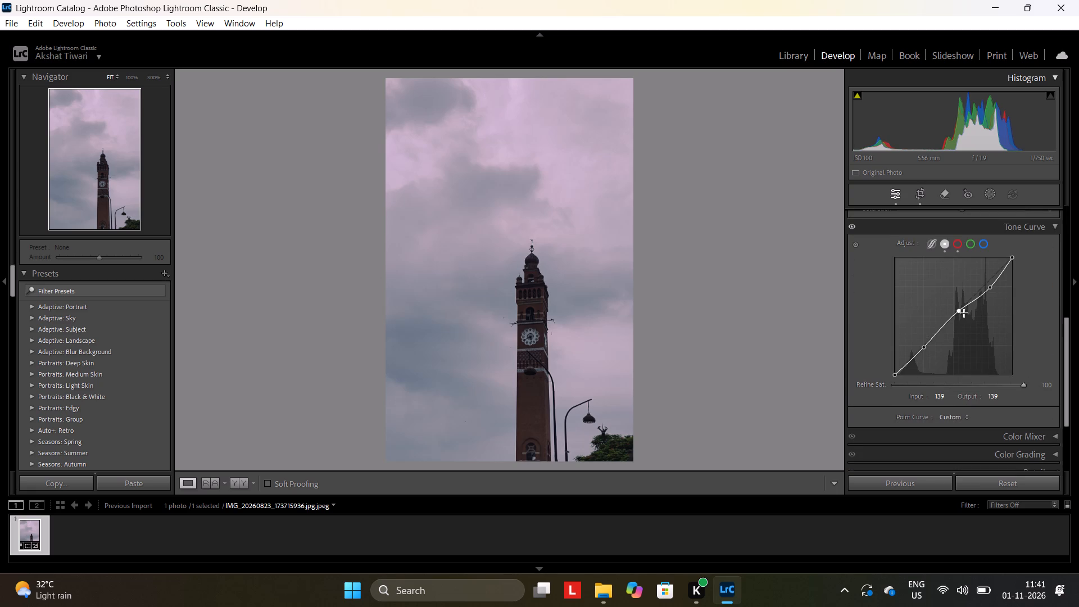
left_click(960, 312)
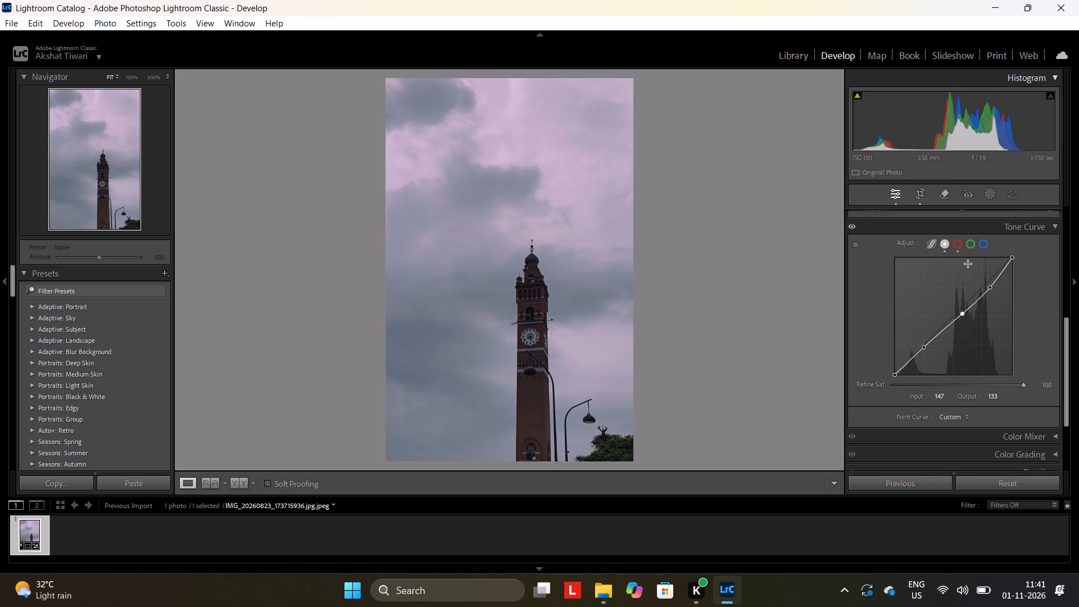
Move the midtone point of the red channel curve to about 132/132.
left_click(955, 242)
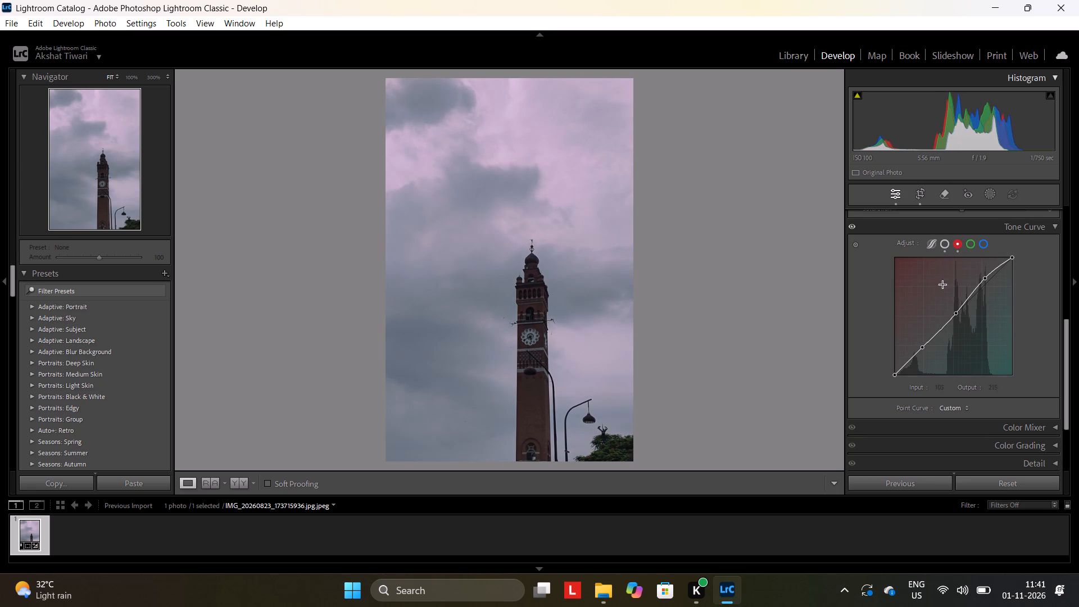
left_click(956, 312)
Add shadow, midtone and highlight points to the blue channel curve, with the shadow near 72/72 and the highlight near 204/190.
left_click(980, 241)
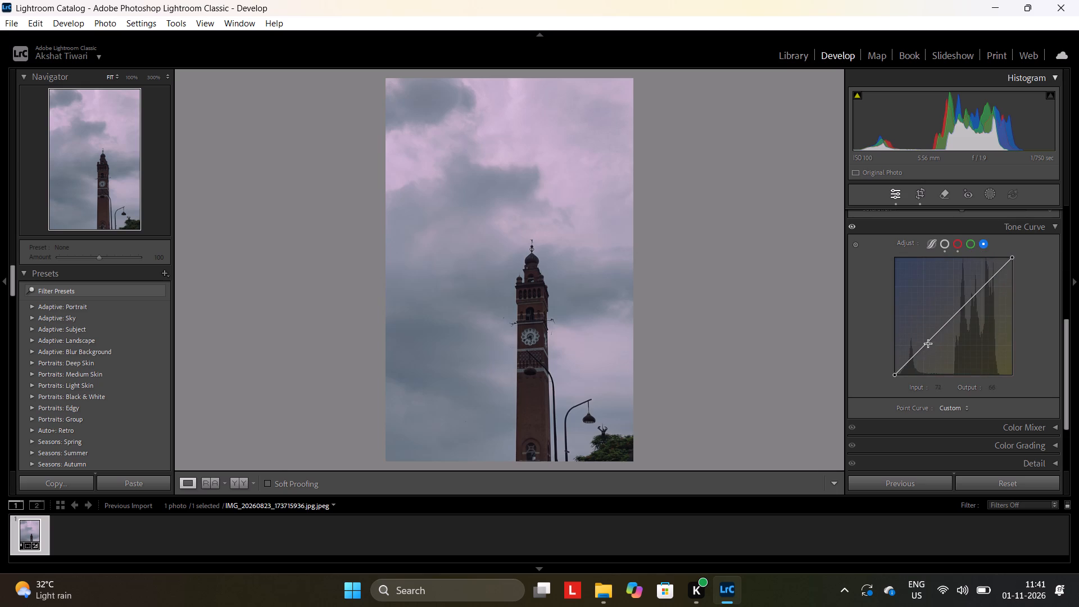
left_click(927, 344)
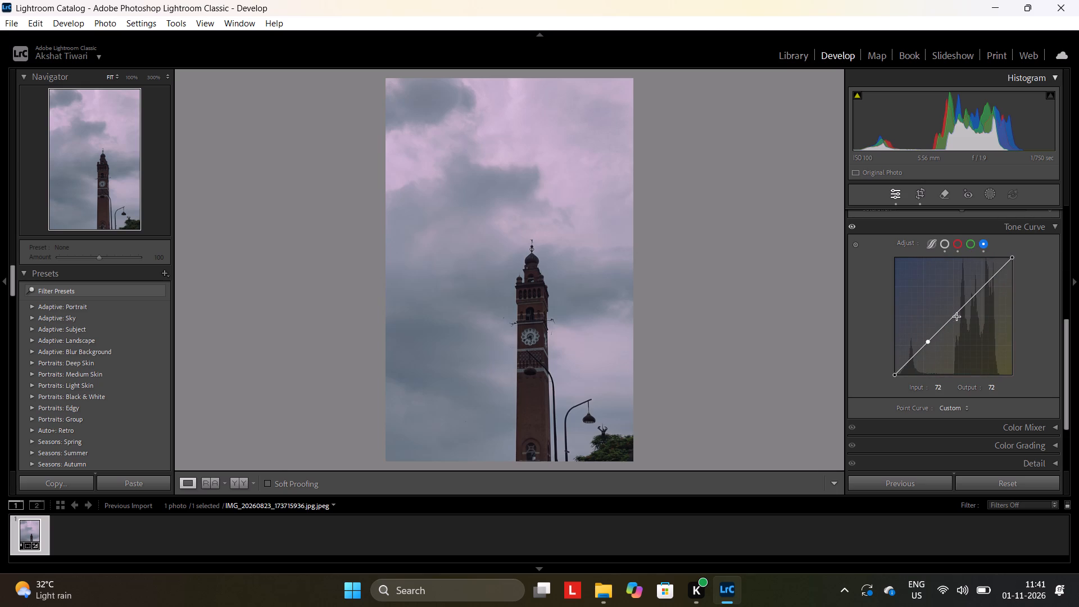
left_click(957, 317)
left_click(989, 287)
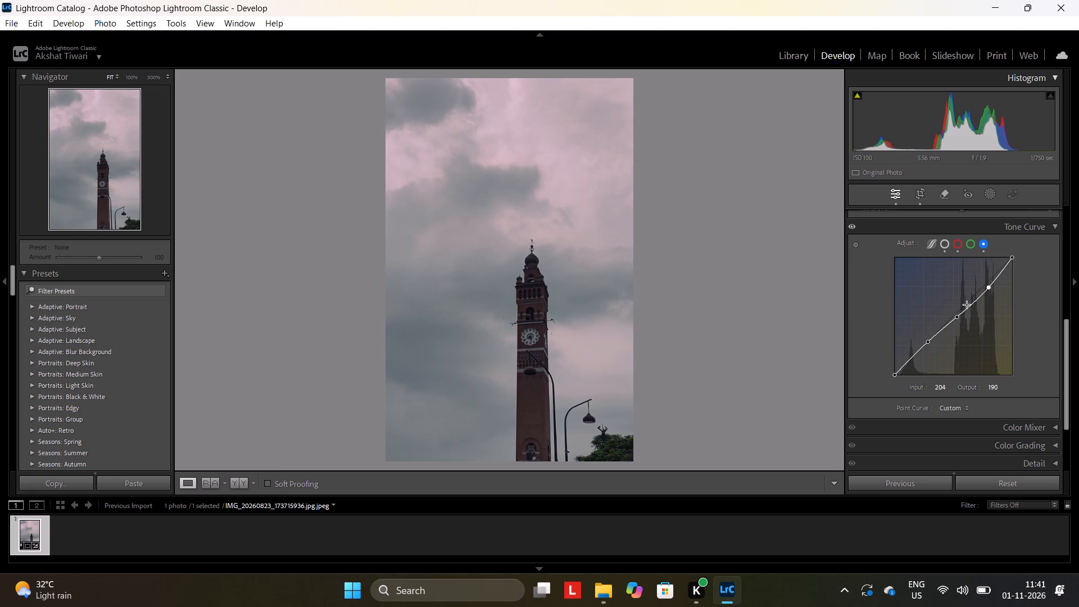
Reshape the blue curve by moving its highlight point to about 212/211, shadow point to 69/68 and midtone point to 140/133.
left_click(958, 318)
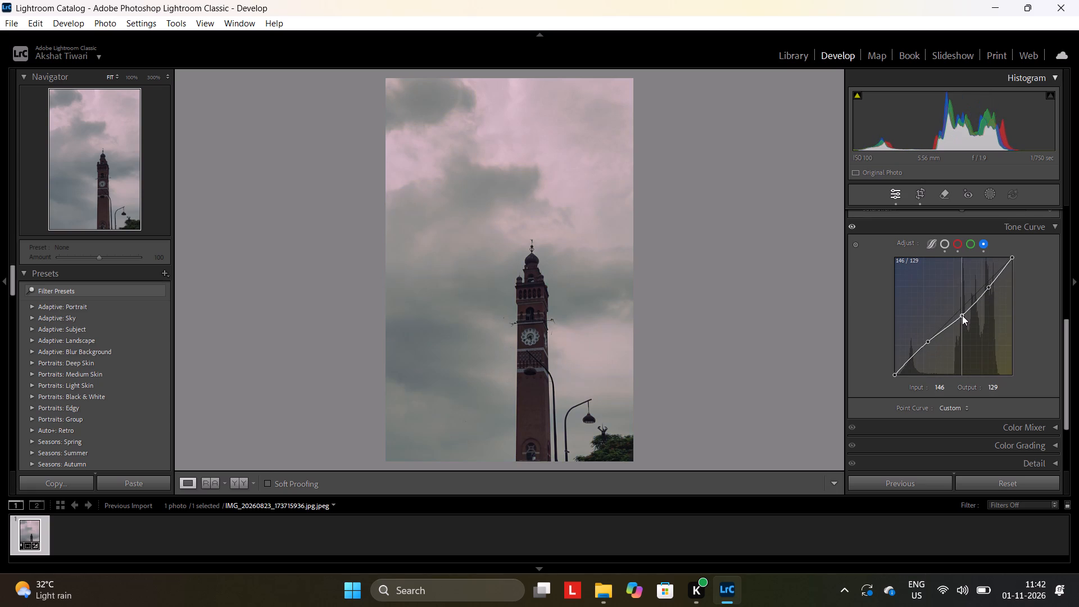
left_click_drag(990, 288, 989, 287)
left_click_drag(989, 287, 993, 280)
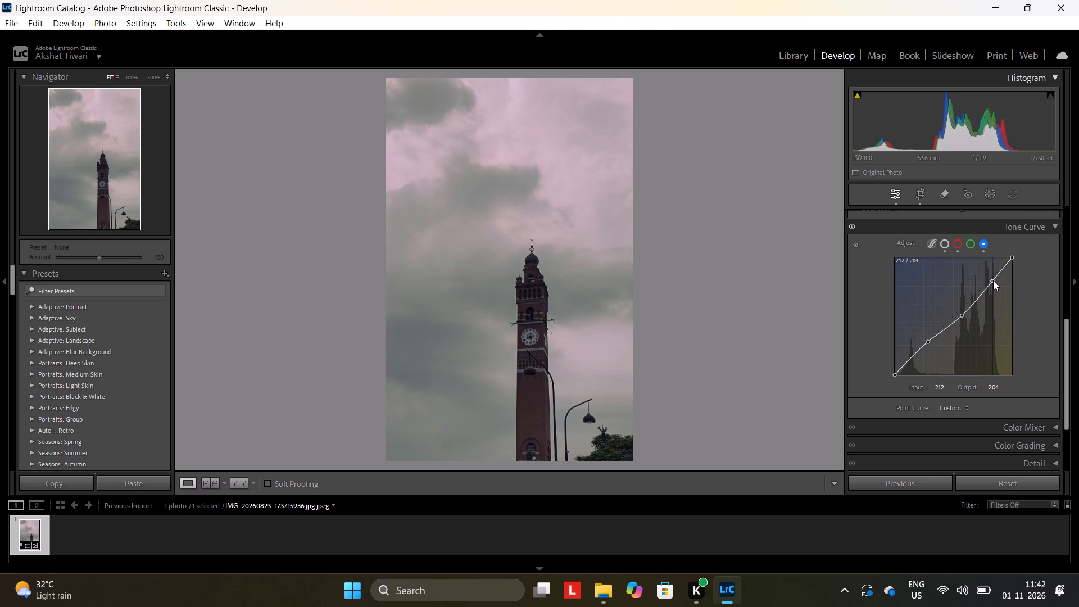
left_click_drag(993, 280, 993, 277)
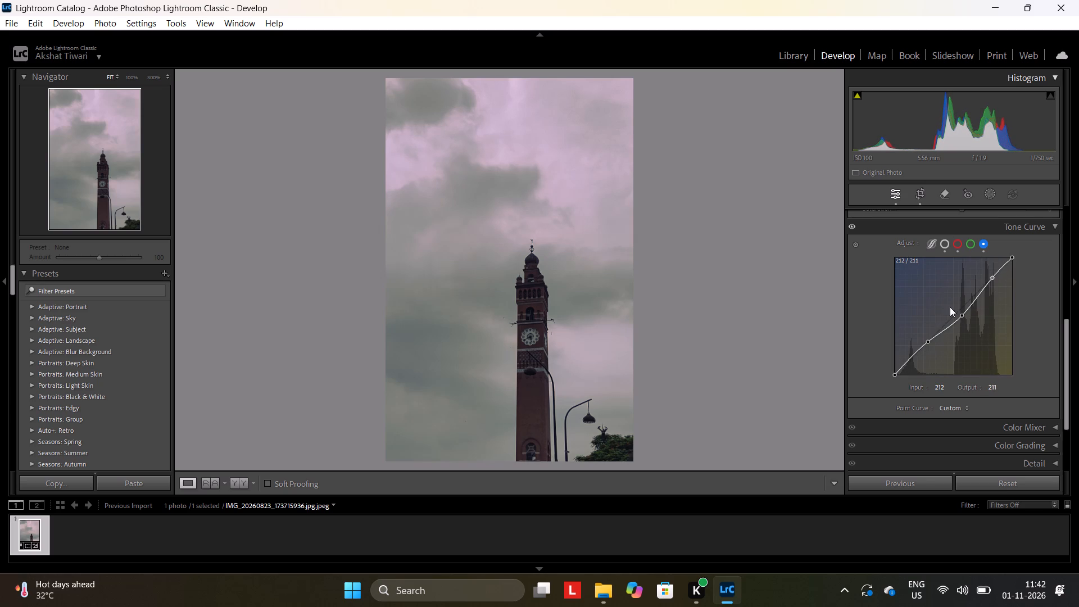
left_click_drag(962, 317, 960, 311)
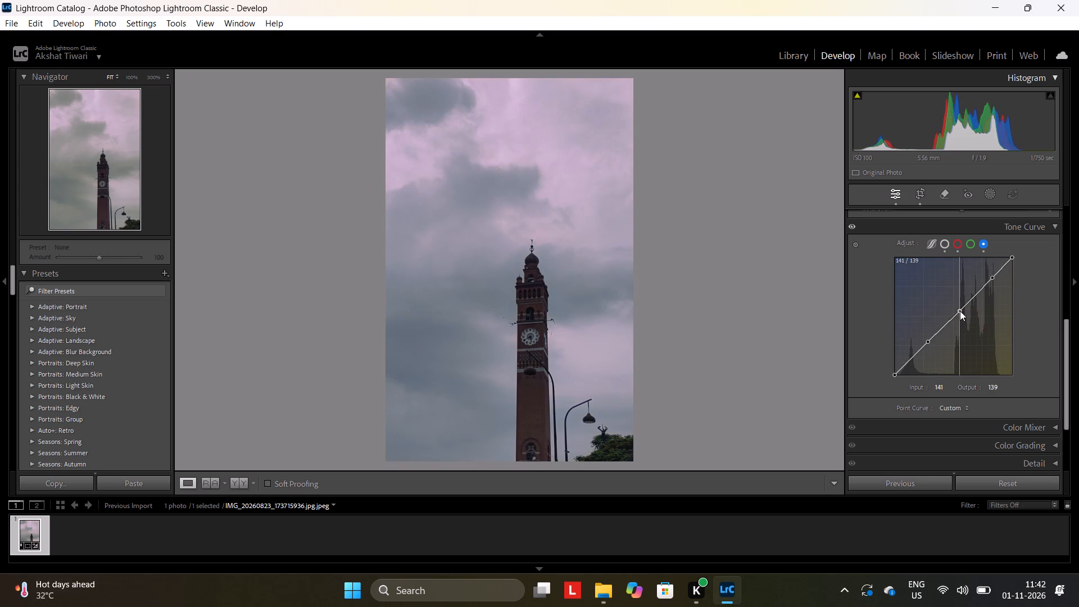
left_click(930, 342)
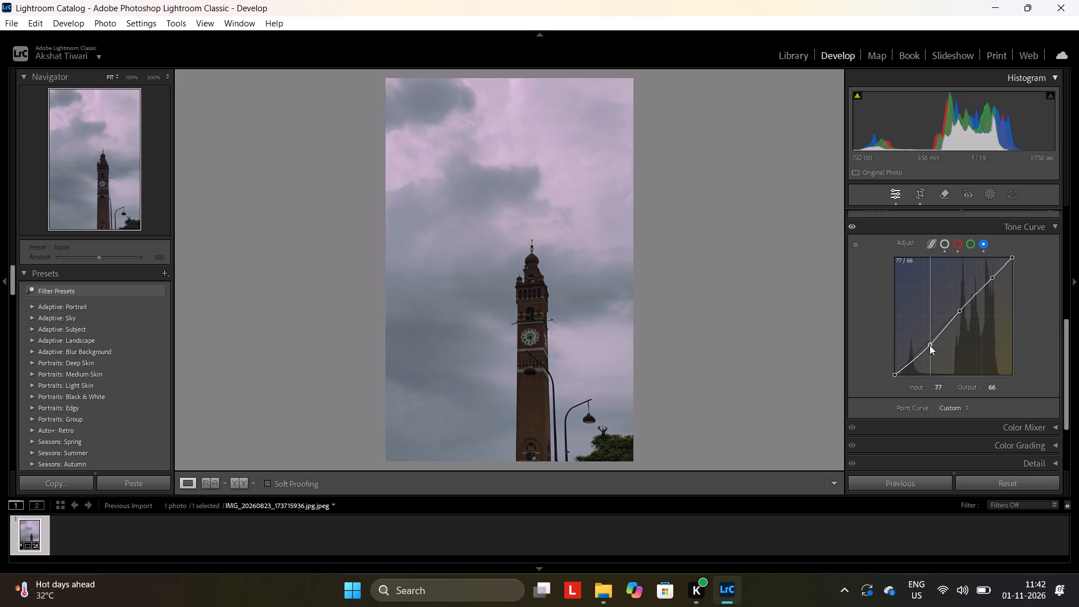
left_click(927, 341)
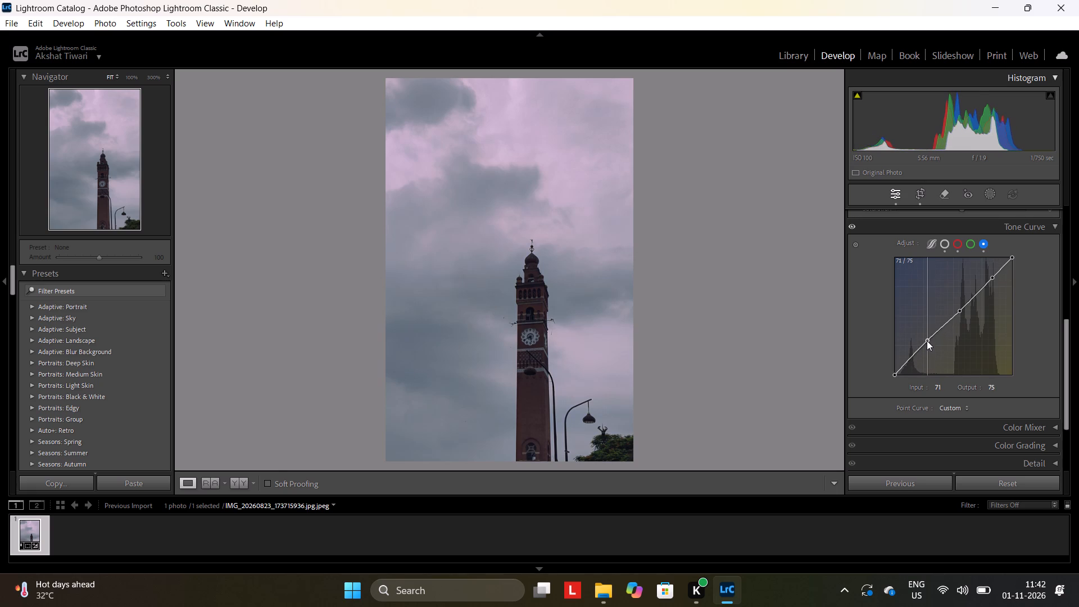
left_click(959, 311)
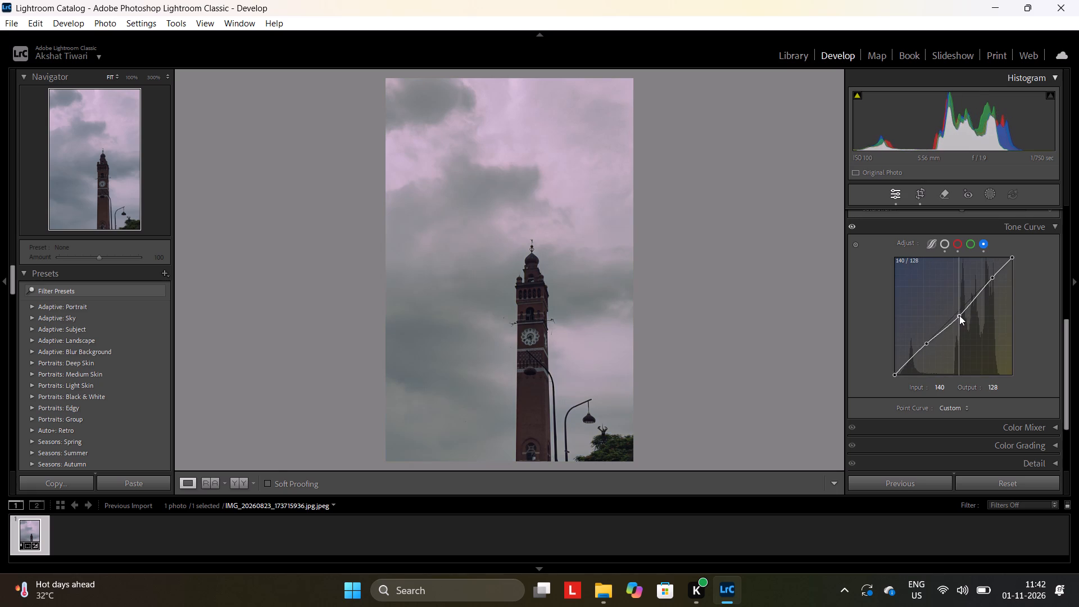
Move the red curve's highlight point to about 192/212 and its midtone point to about 133/136.
left_click(956, 244)
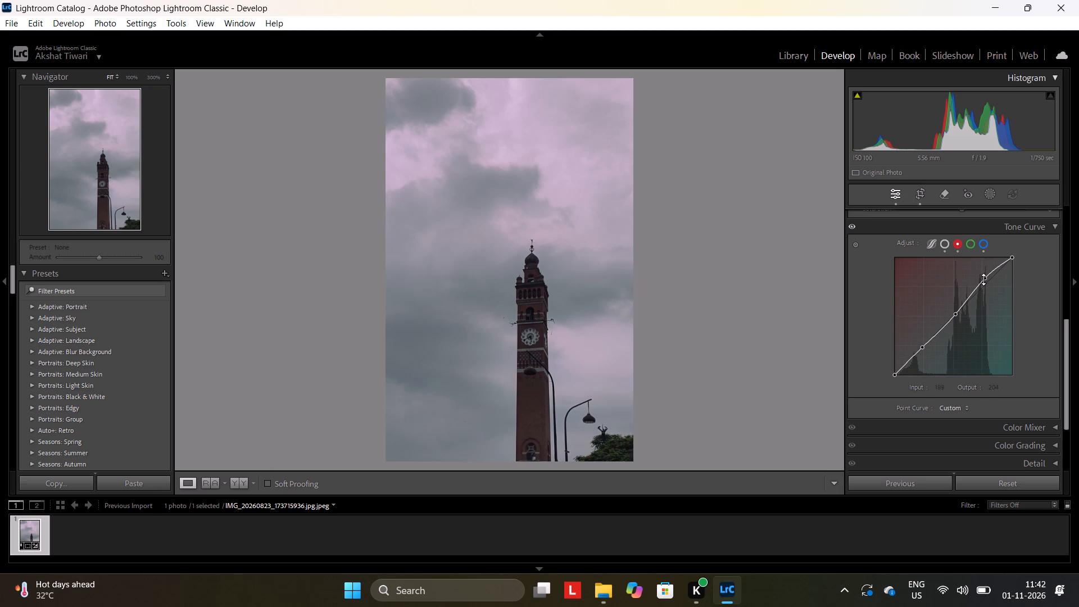
left_click(983, 279)
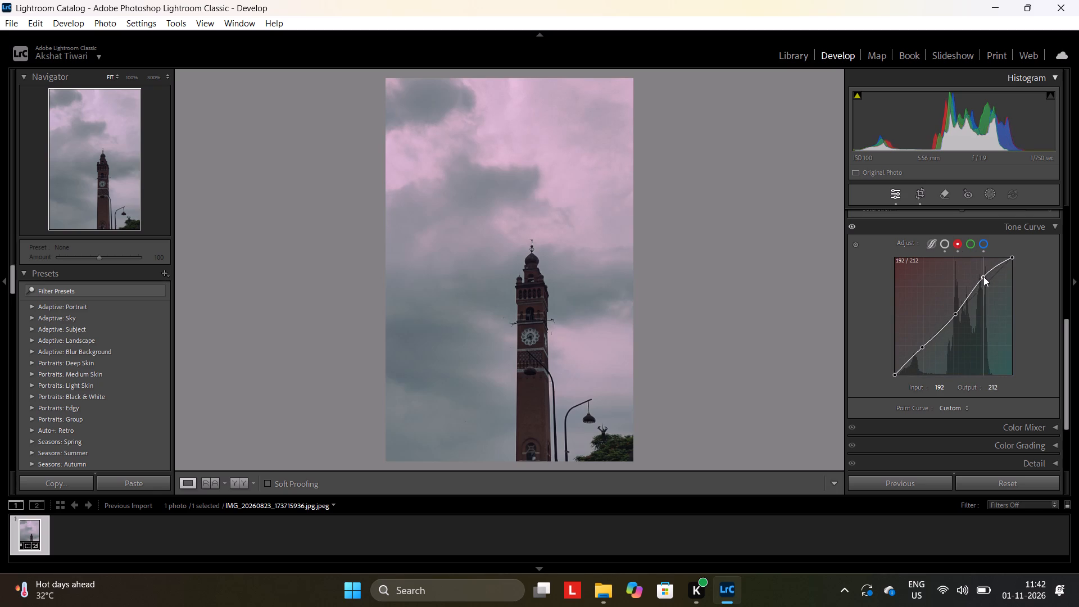
left_click(955, 314)
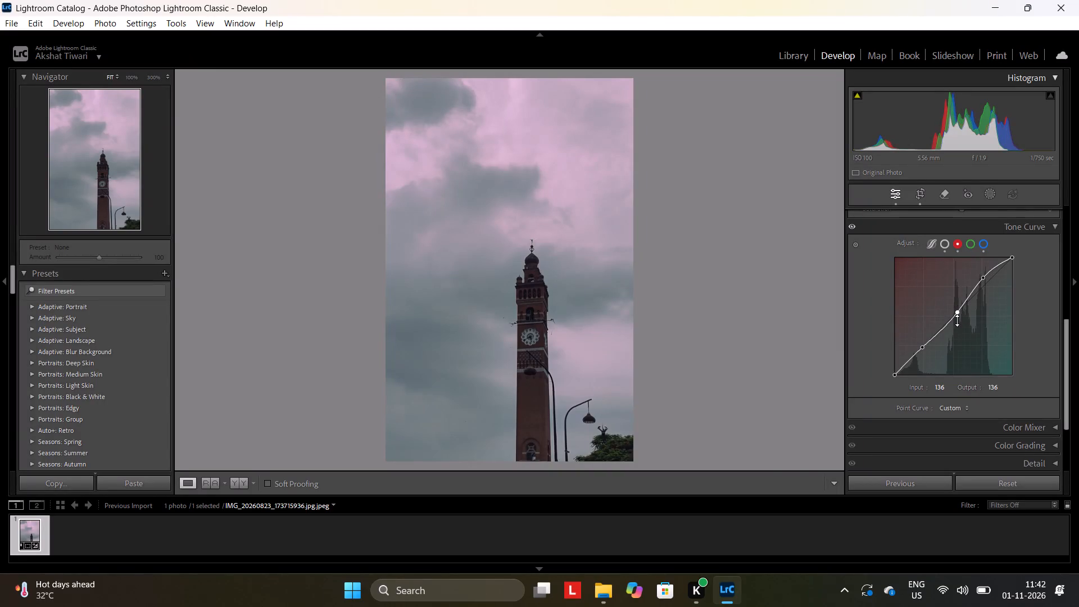
left_click(959, 314)
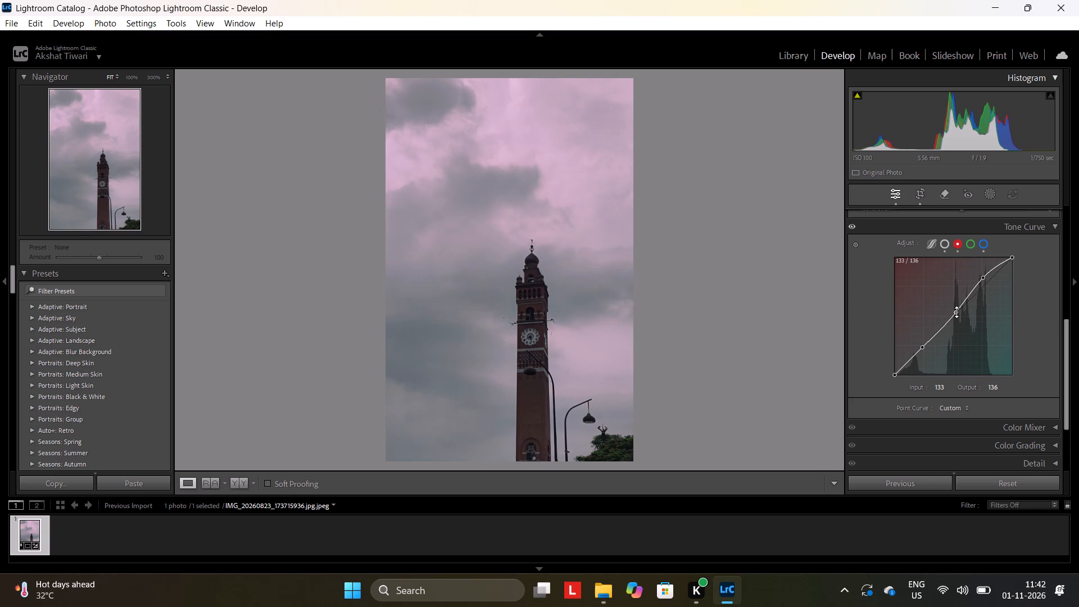
Set the white balance Temp to +2.
scroll(874, 291, "down", 6)
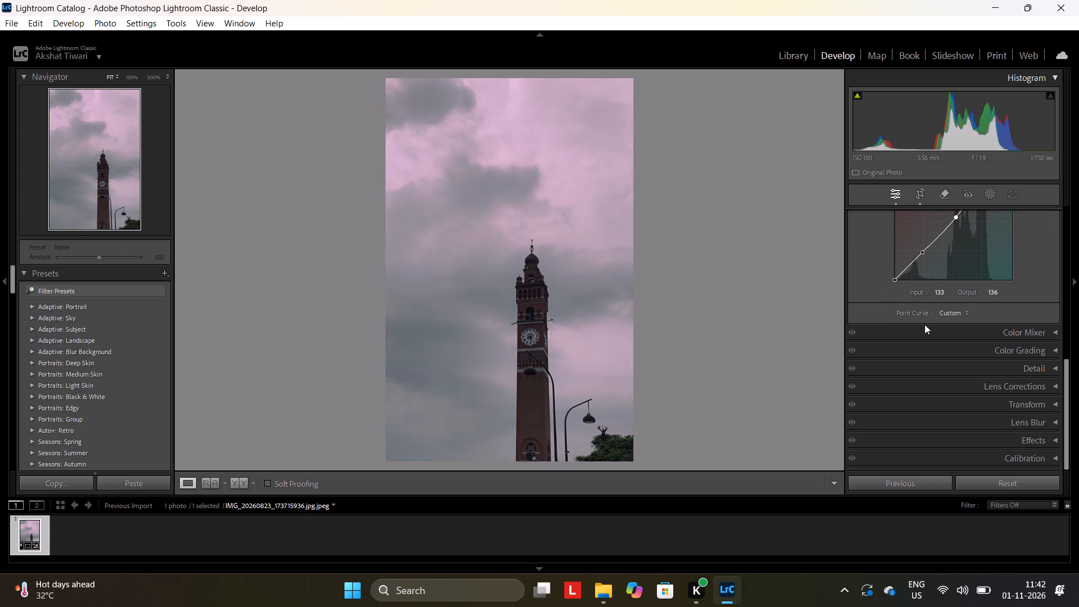
scroll(981, 349, "up", 7)
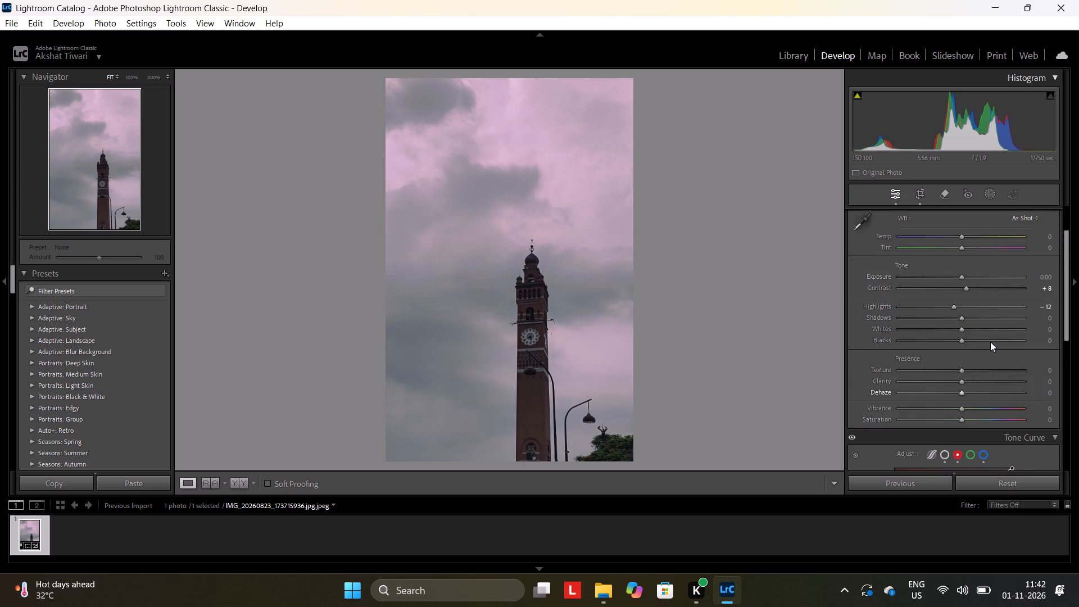
scroll(994, 351, "down", 1)
scroll(998, 364, "up", 1)
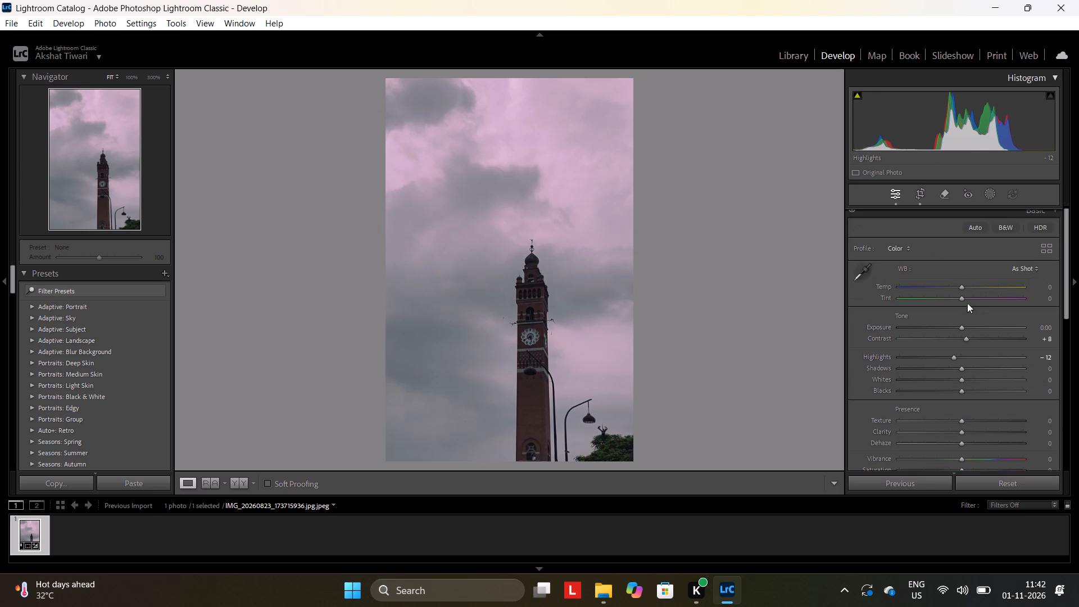
left_click(959, 287)
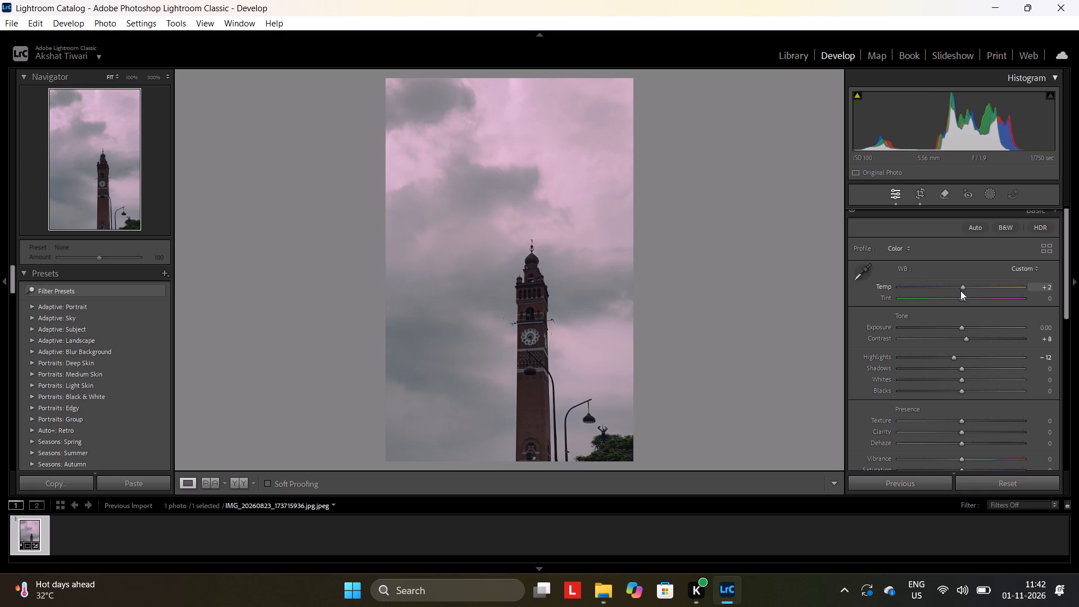
Set the white balance Tint to +4.
left_click(963, 295)
left_click_drag(963, 295, 972, 295)
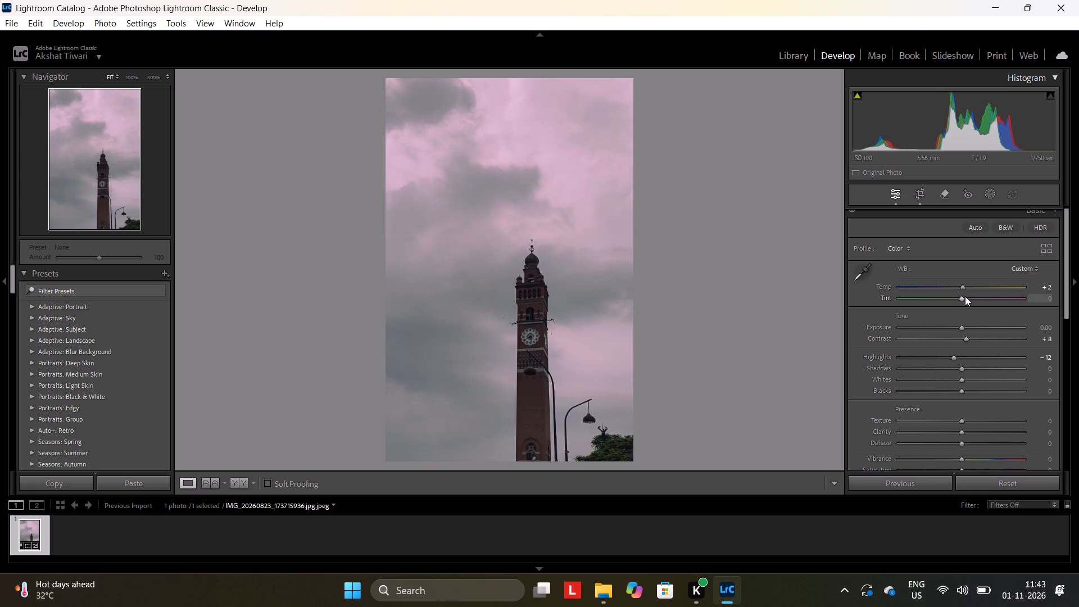
left_click(960, 300)
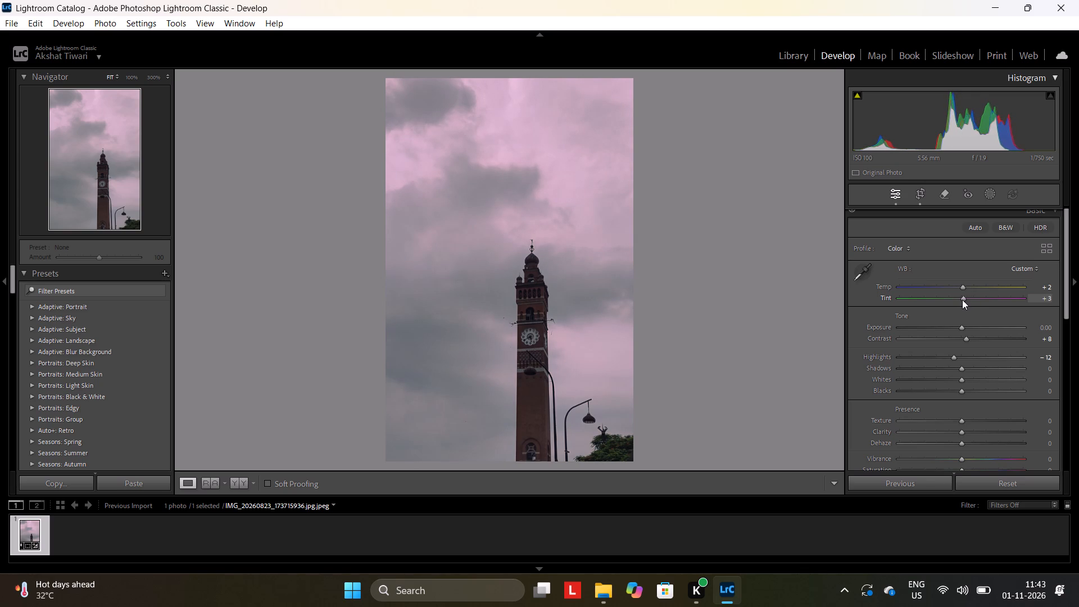
scroll(962, 300, "down", 3)
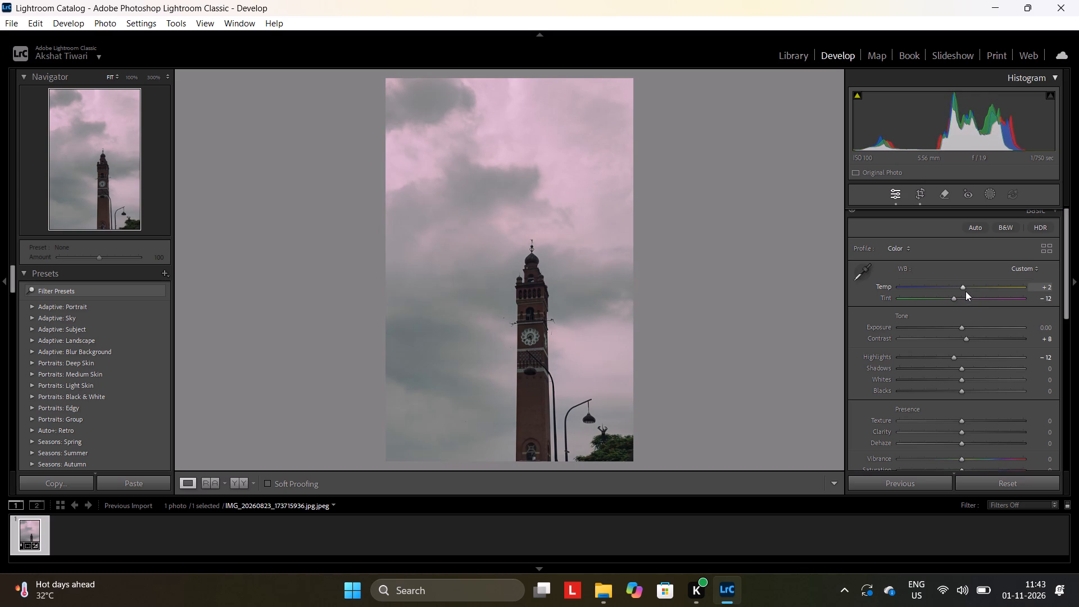
scroll(962, 297, "up", 2)
left_click(958, 305)
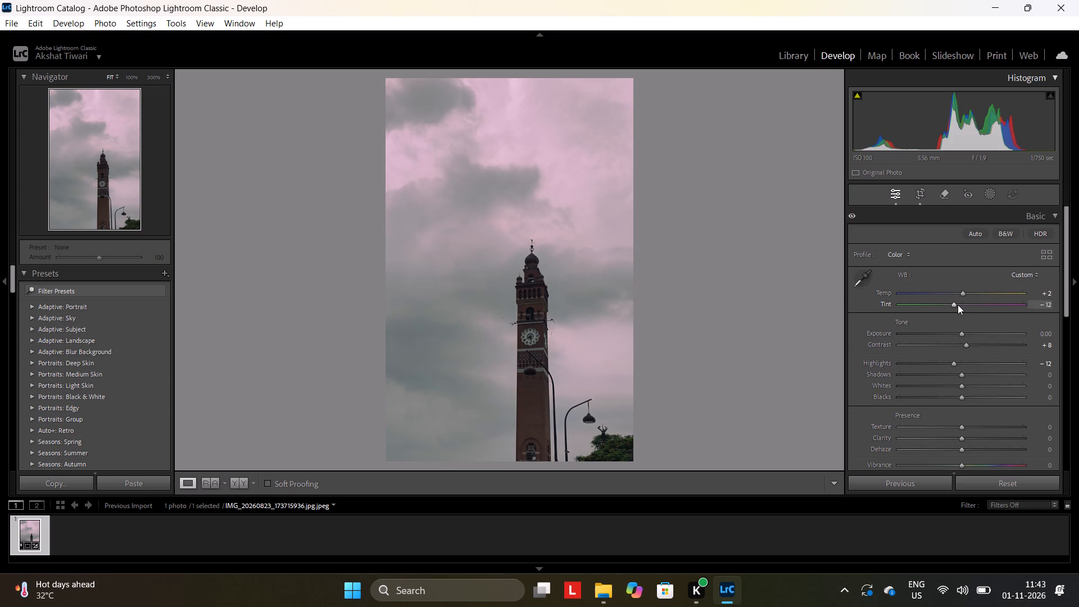
scroll(958, 305, "up", 3)
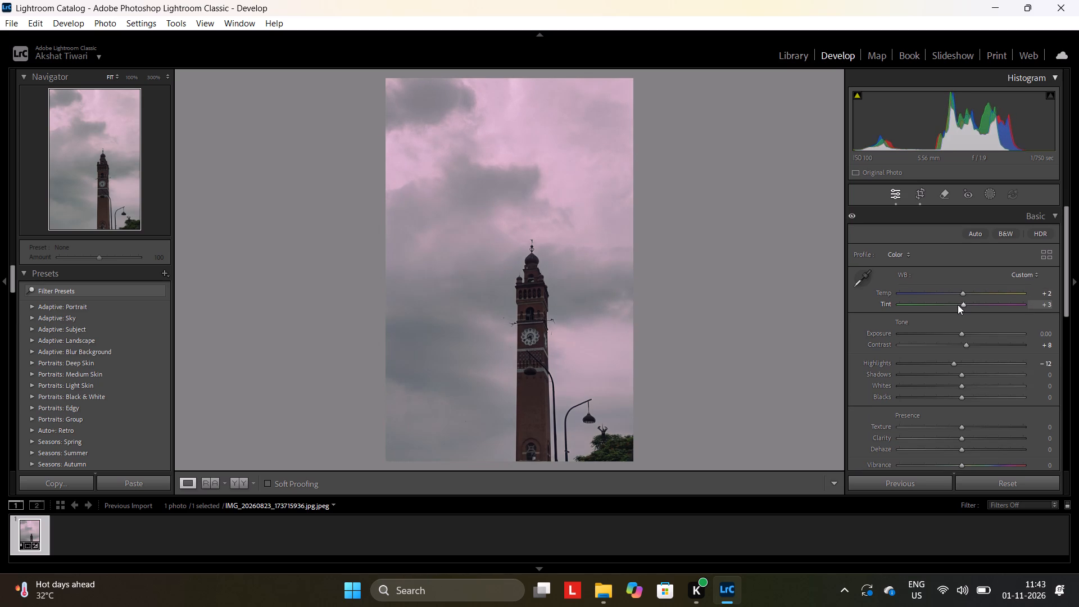
left_click(958, 305)
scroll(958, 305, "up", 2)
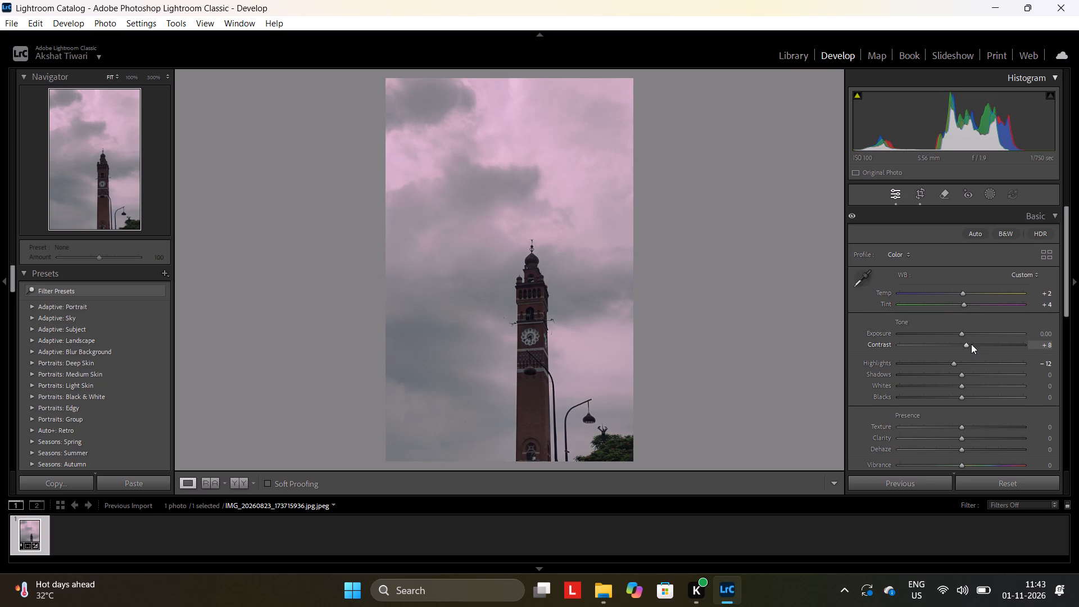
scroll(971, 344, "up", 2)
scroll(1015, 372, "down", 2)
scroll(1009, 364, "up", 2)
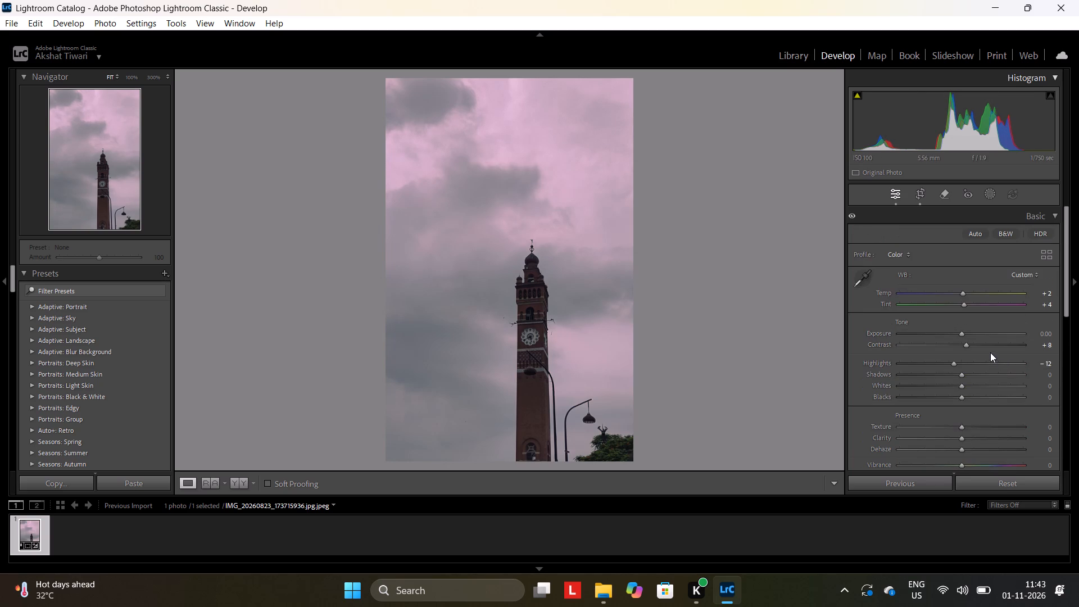
Set the photo's Contrast to +18.
left_click(963, 345)
scroll(963, 345, "up", 1)
scroll(963, 345, "down", 1)
scroll(963, 345, "up", 2)
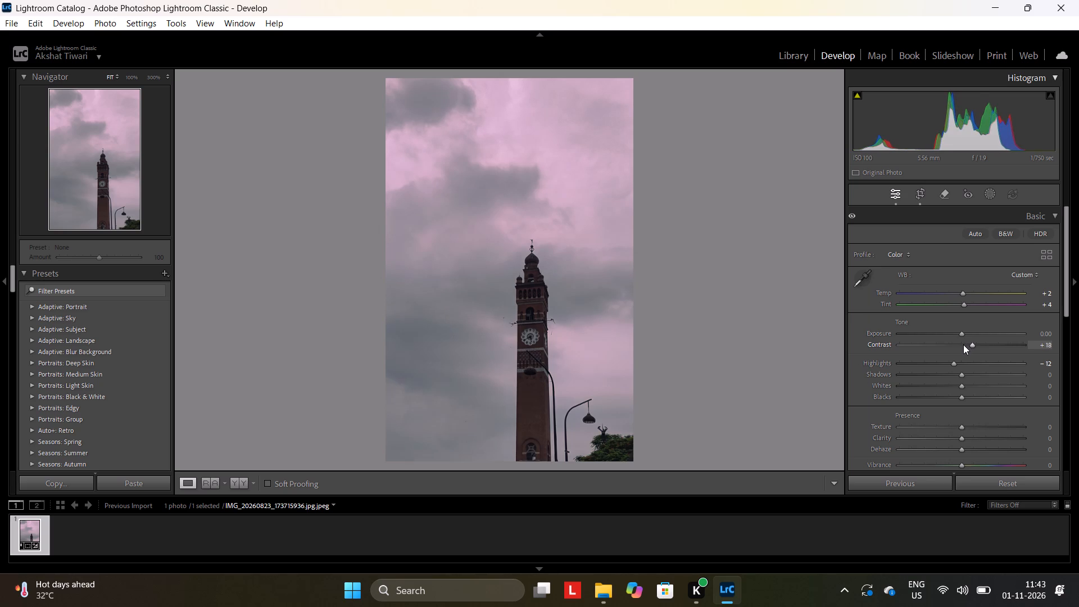
scroll(963, 345, "up", 1)
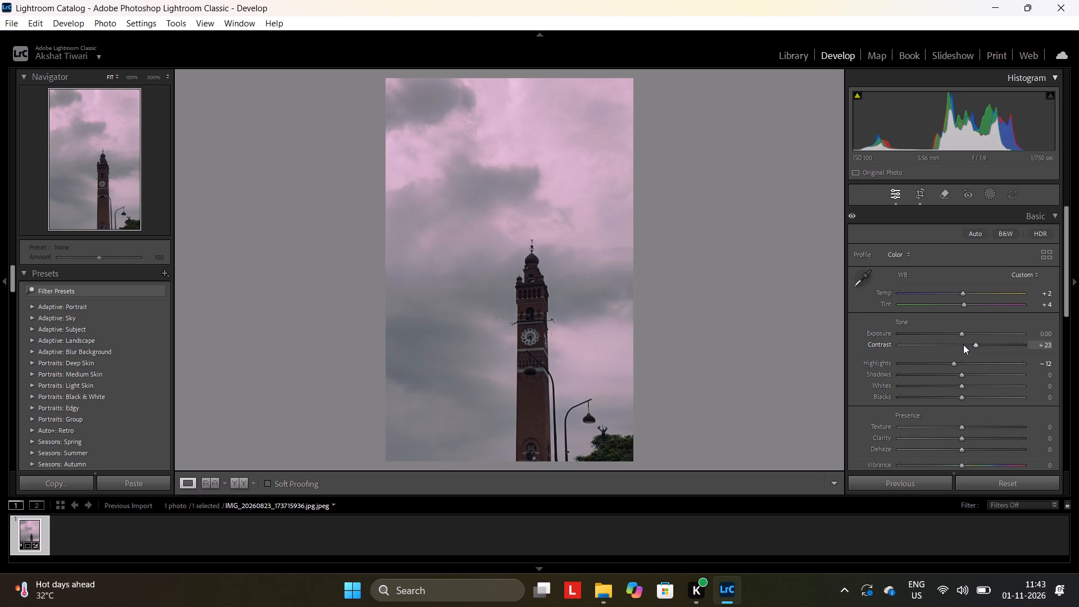
scroll(963, 345, "down", 1)
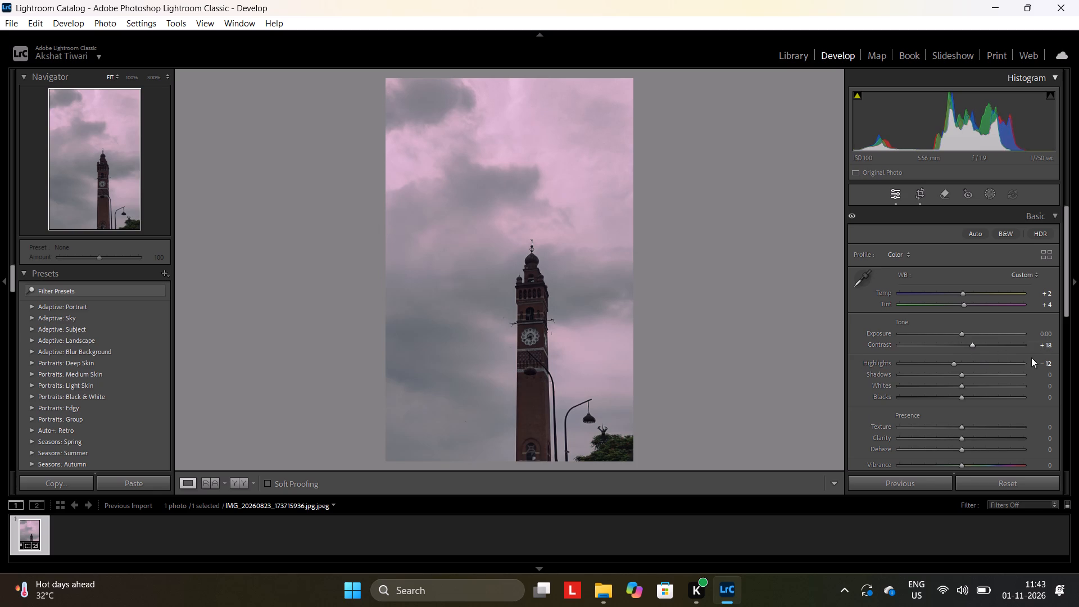
Set Dehaze to +15 to deepen the clouds and tower.
scroll(1039, 426, "down", 2)
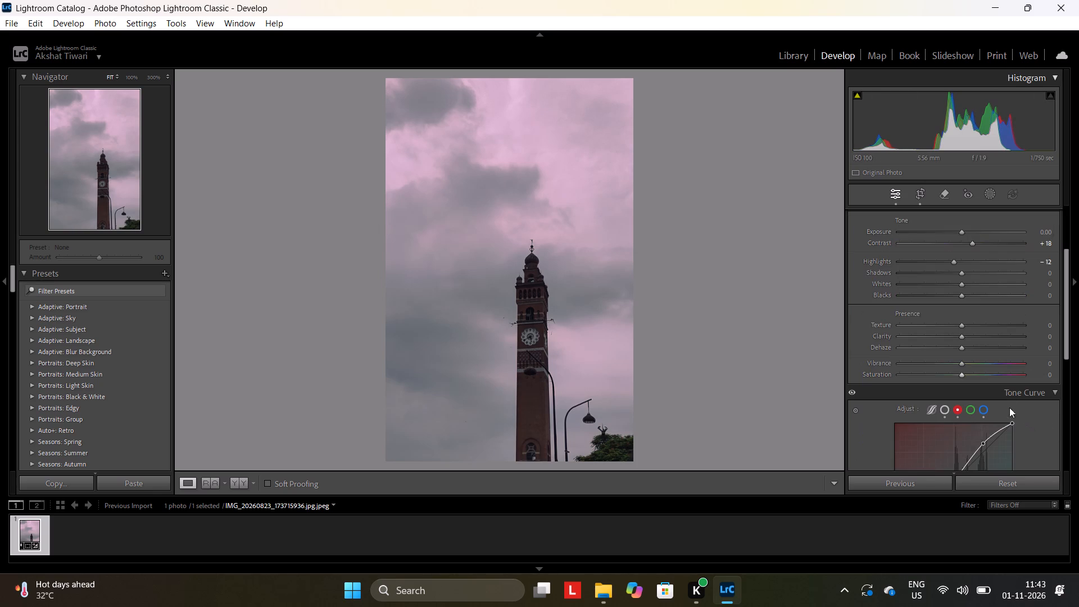
left_click(963, 347)
scroll(963, 347, "up", 2)
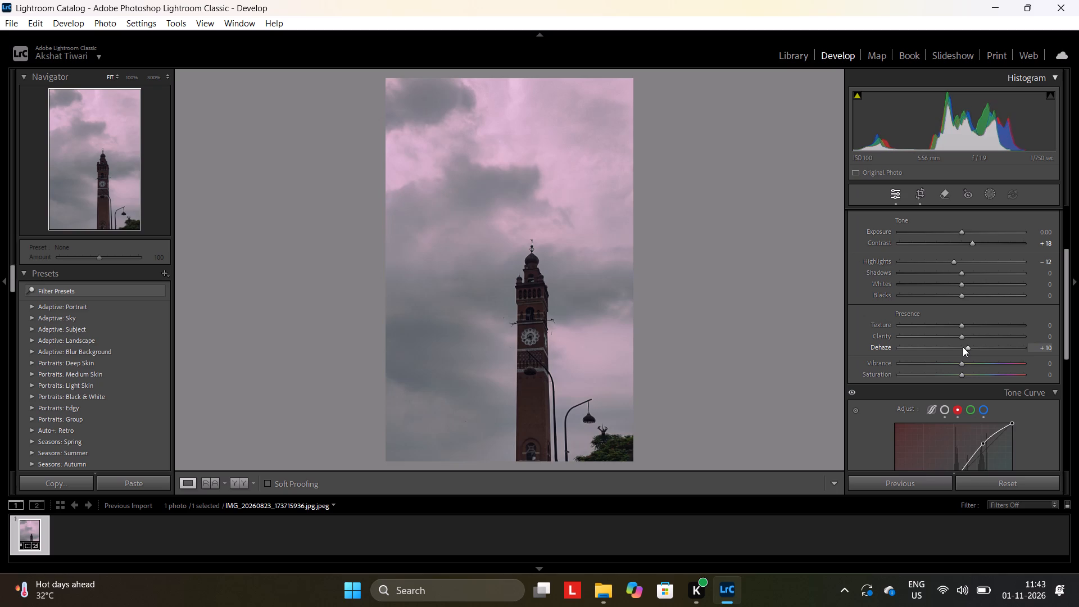
scroll(963, 347, "up", 1)
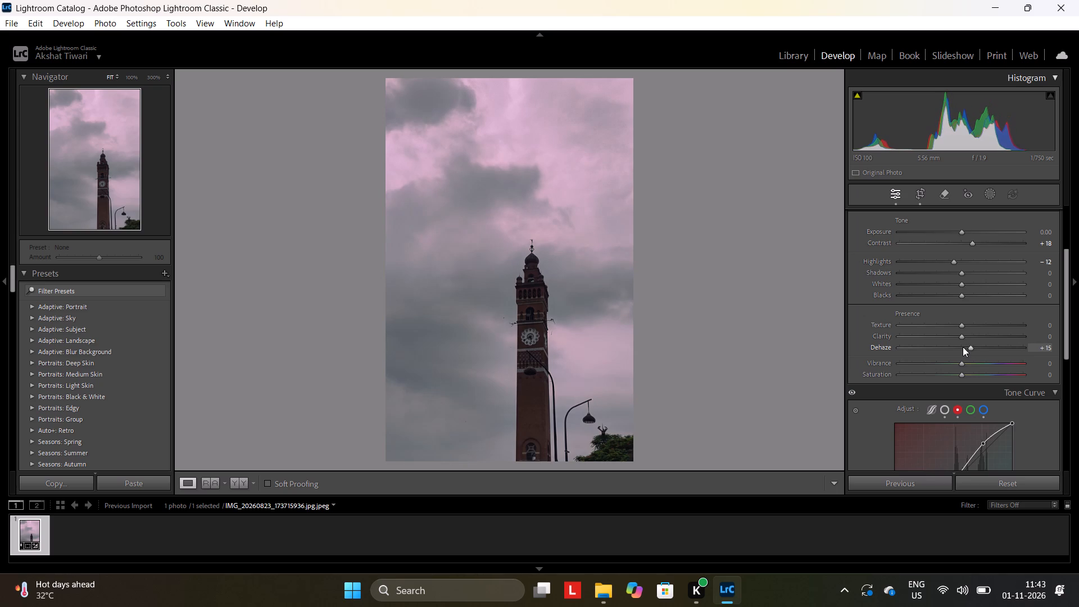
Try strongly negative Clarity down to -100, and settle on a Clarity of -5.
left_click(962, 334)
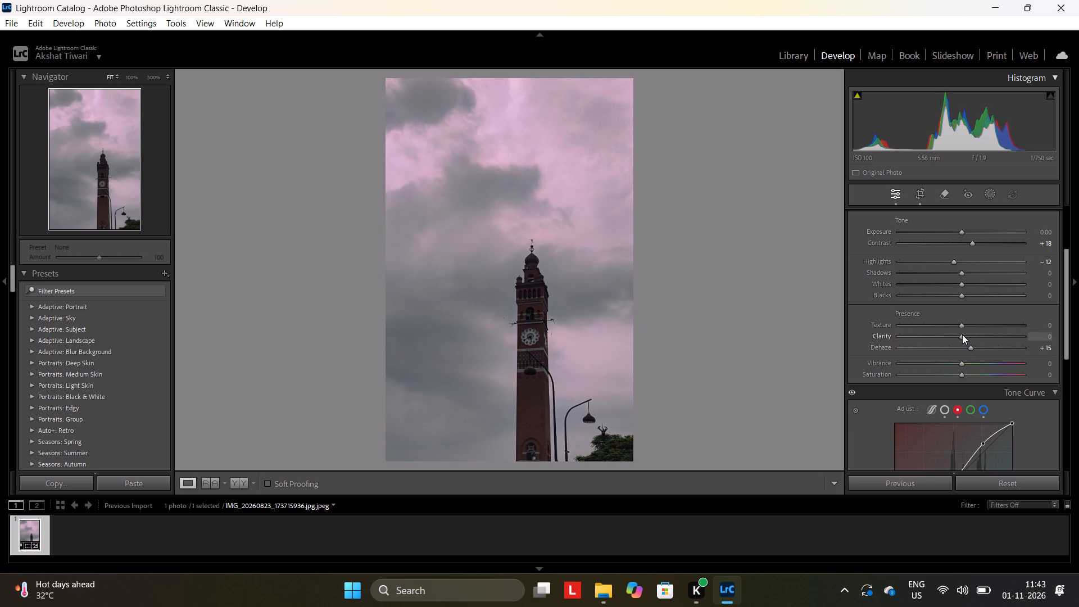
left_click(962, 334)
scroll(962, 334, "up", 1)
scroll(962, 334, "down", 15)
scroll(962, 334, "down", 6)
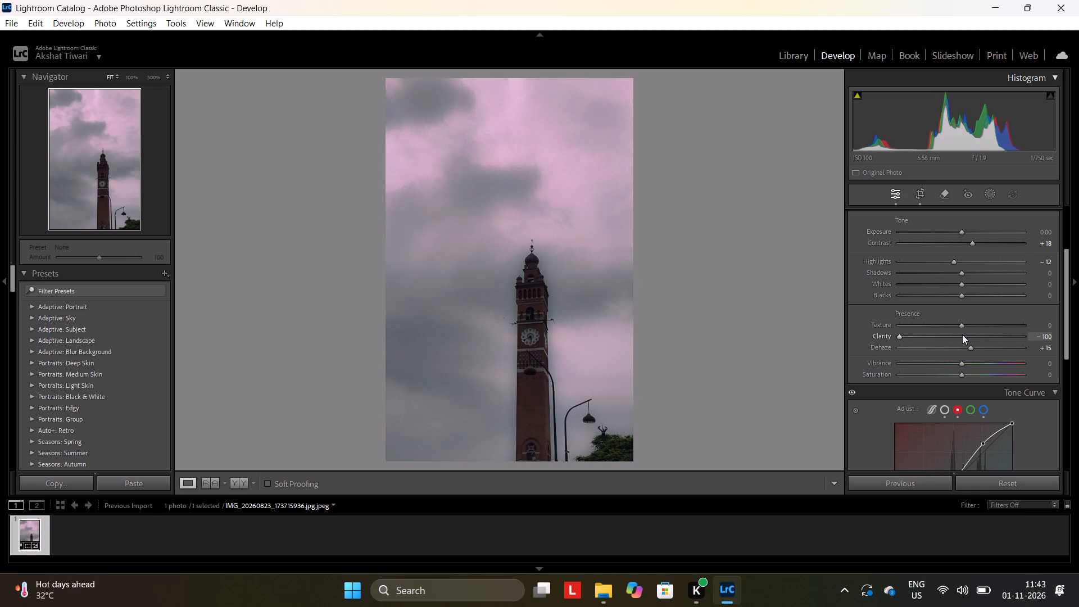
scroll(962, 334, "down", 13)
scroll(962, 334, "down", 8)
scroll(962, 334, "up", 19)
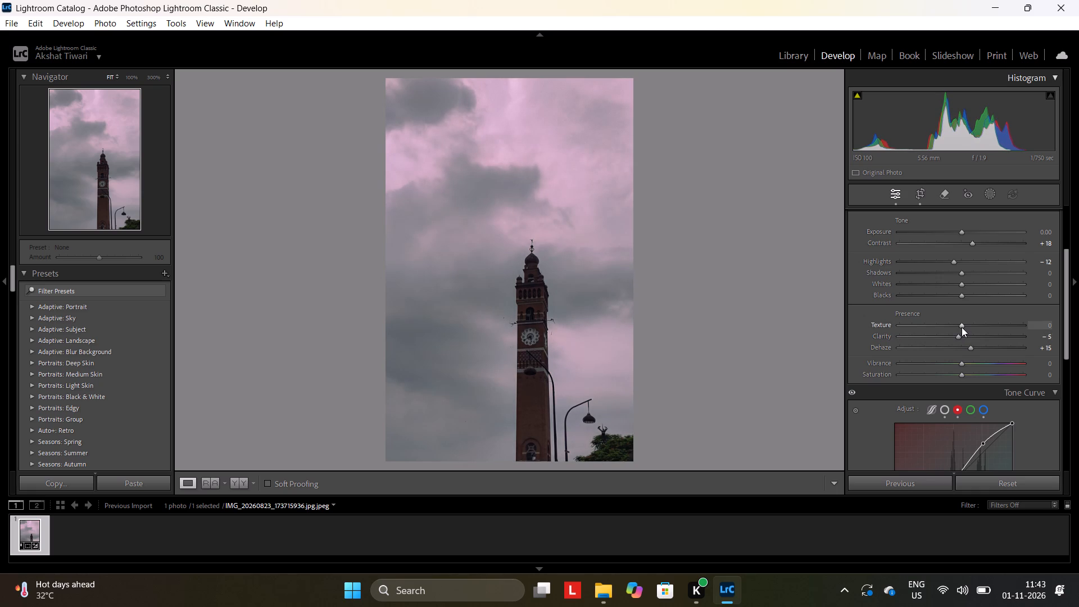
Set Saturation to +10 and Vibrance to +5.
scroll(969, 337, "down", 7)
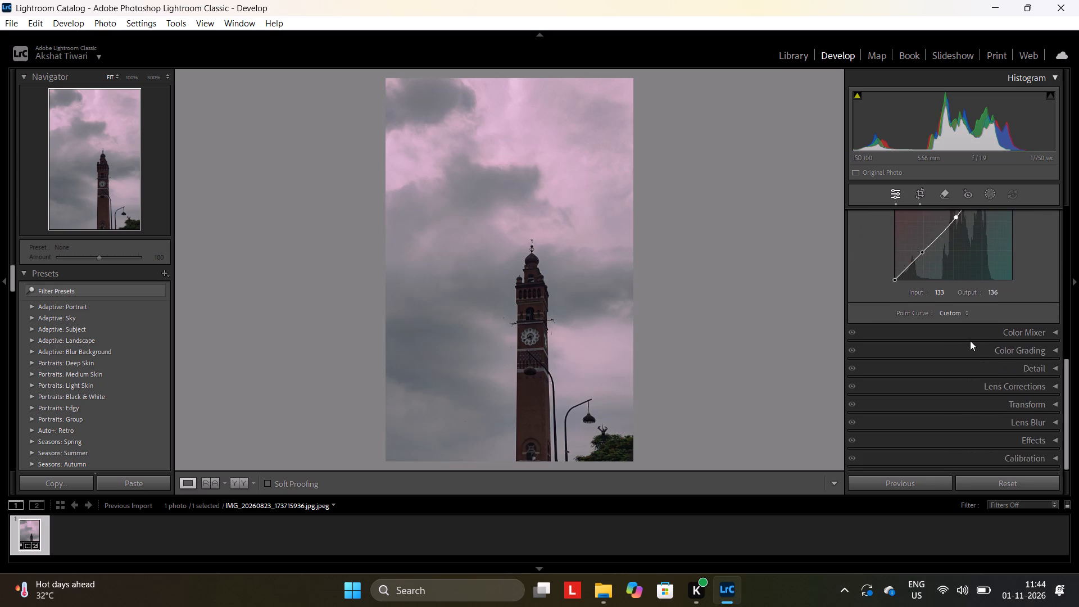
scroll(970, 341, "up", 8)
scroll(970, 341, "down", 2)
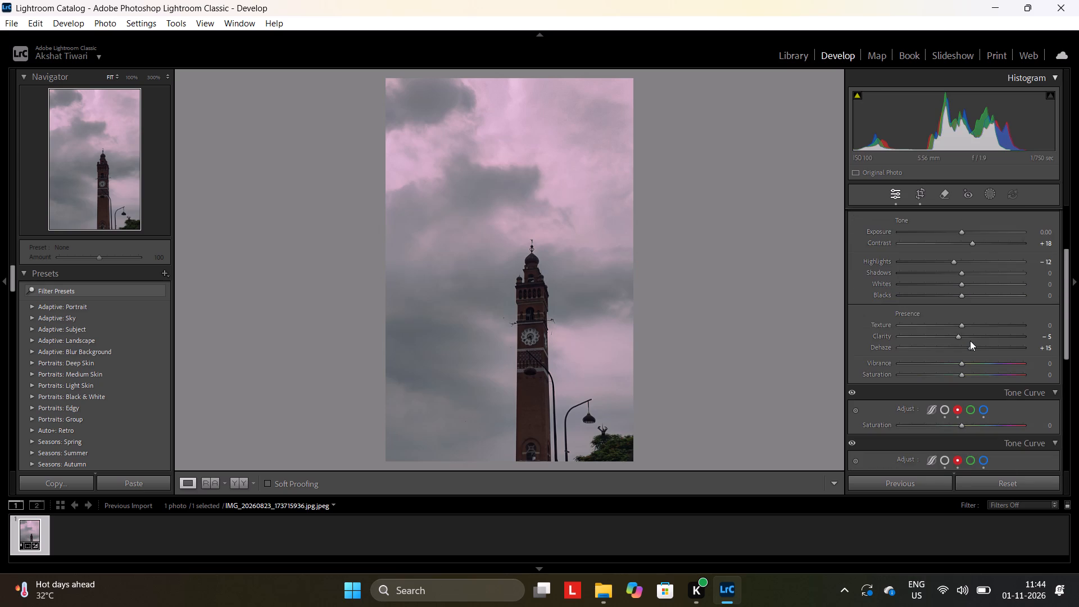
left_click(963, 373)
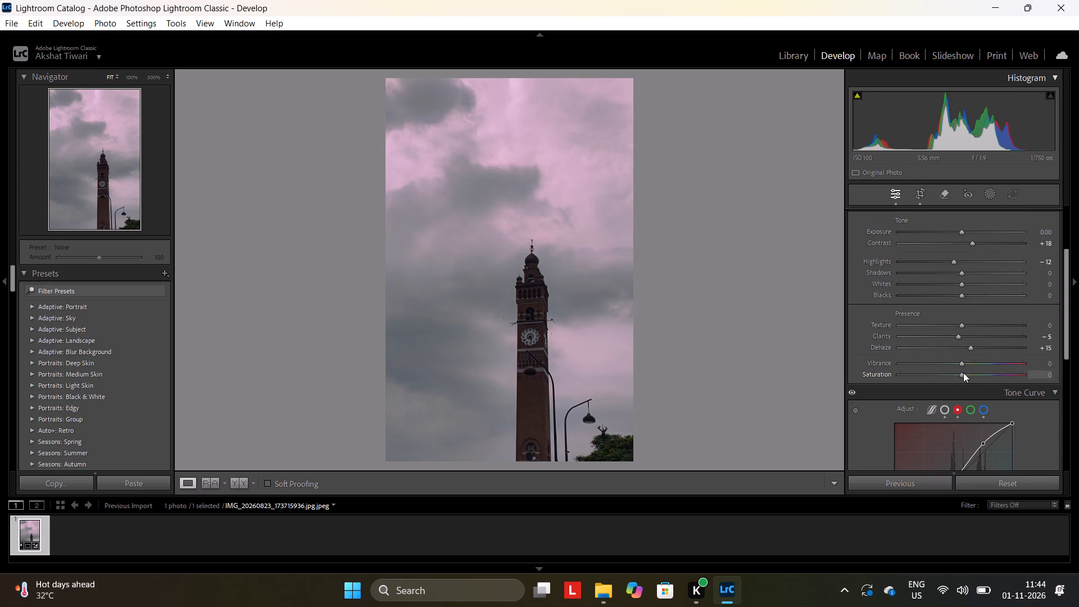
scroll(963, 373, "up", 2)
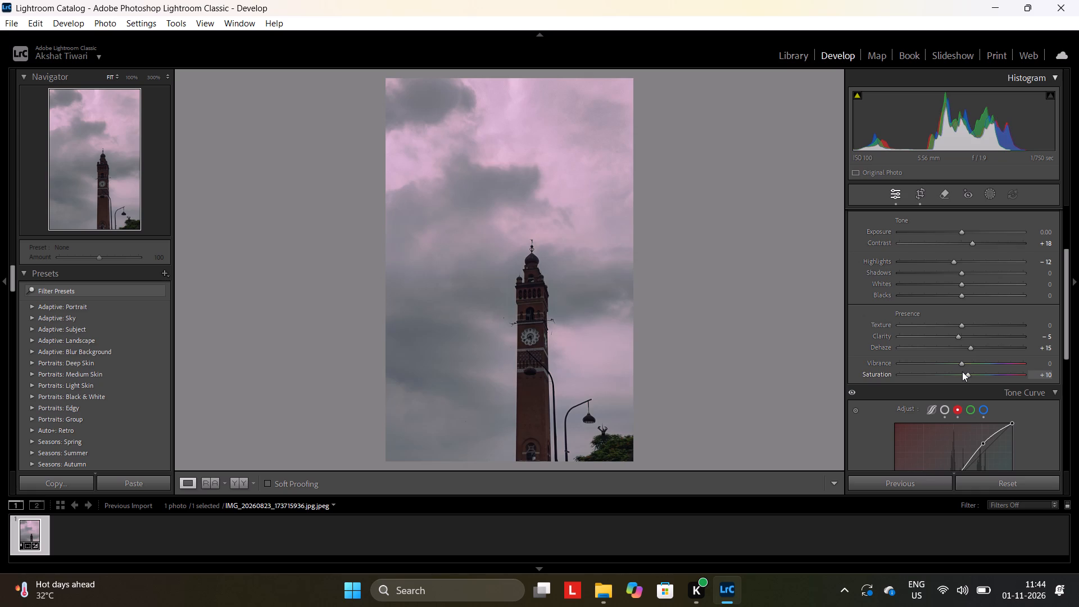
left_click(962, 363)
scroll(962, 363, "up", 1)
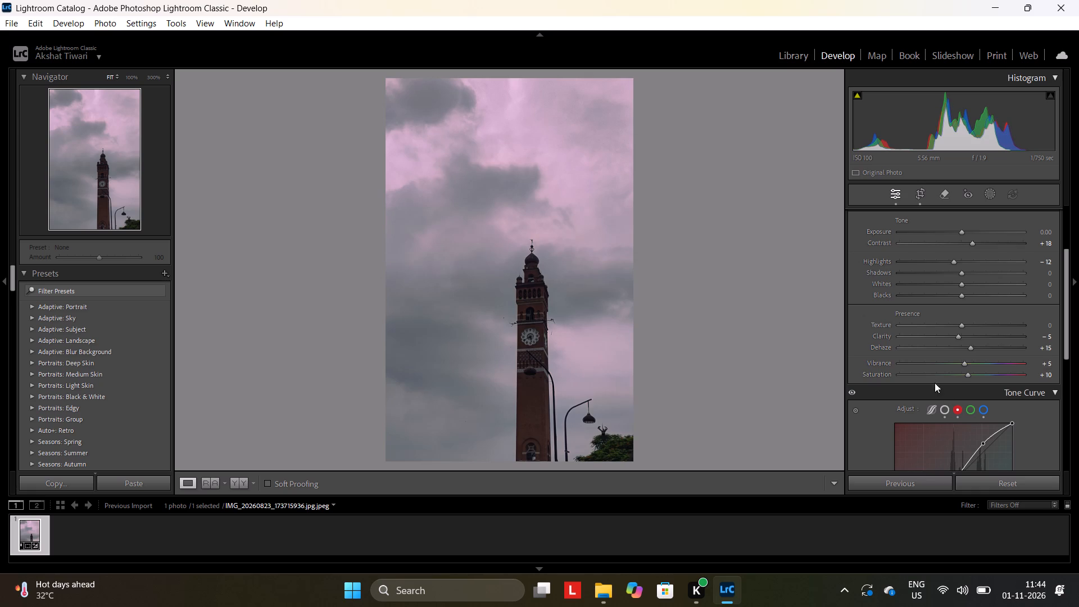
Activate the Remove tool and go through its introductory tips to the end.
scroll(954, 410, "down", 3)
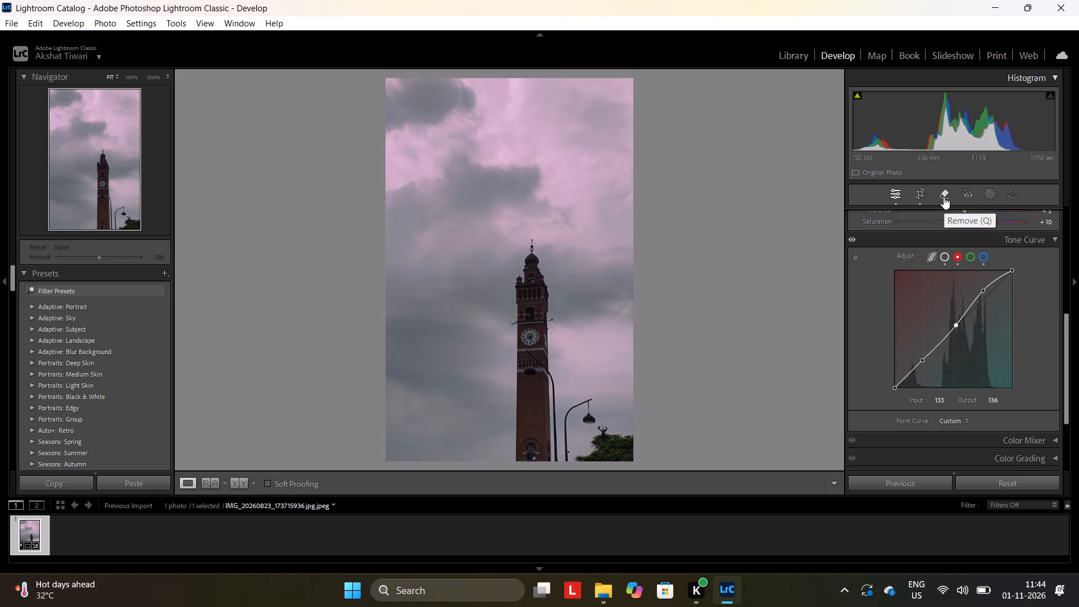
left_click(943, 192)
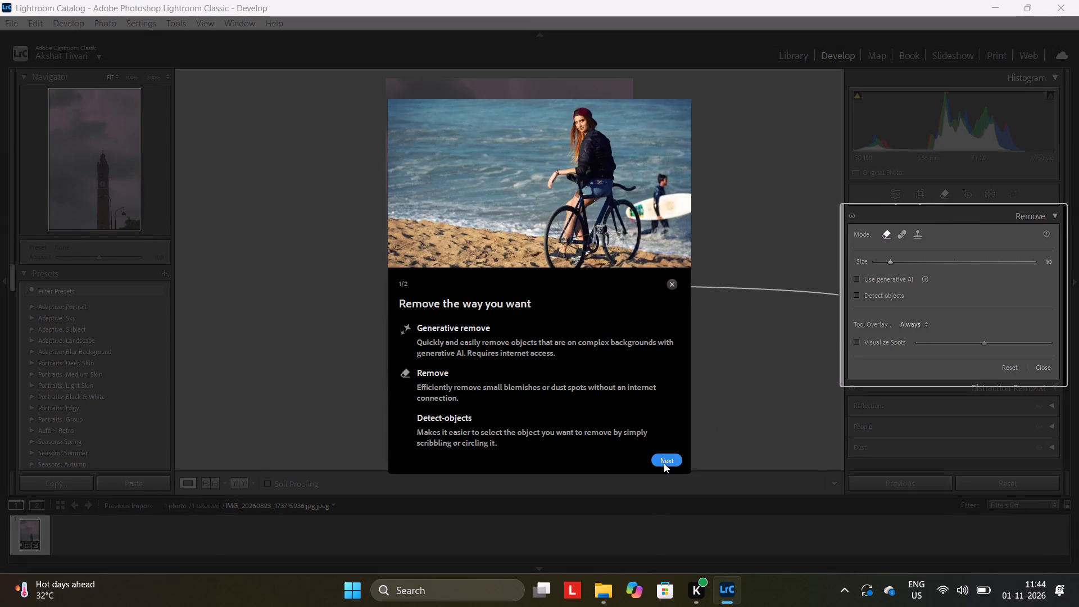
left_click(663, 461)
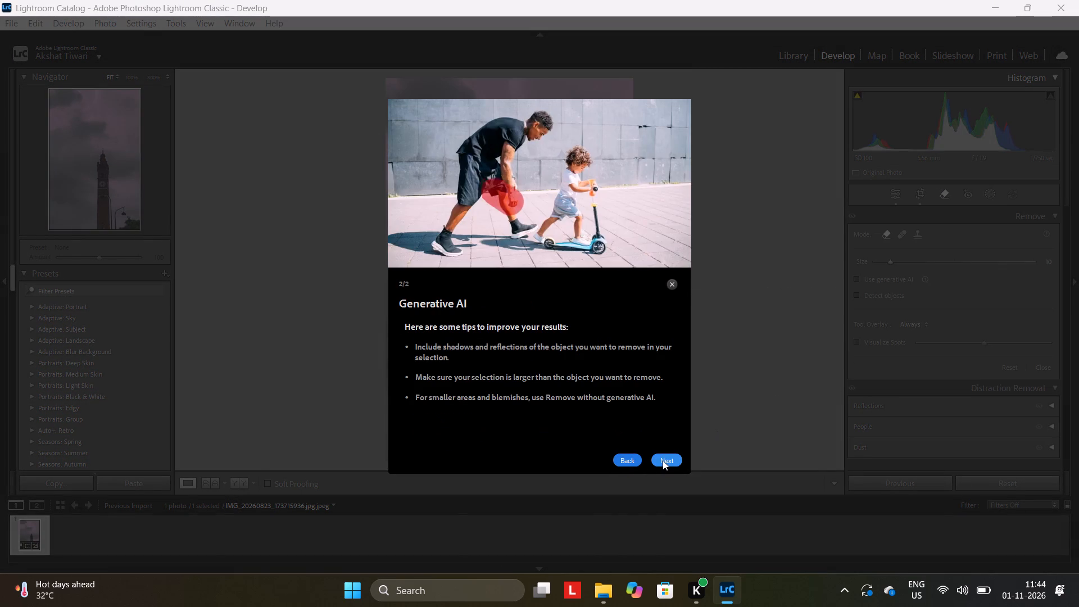
left_click(663, 460)
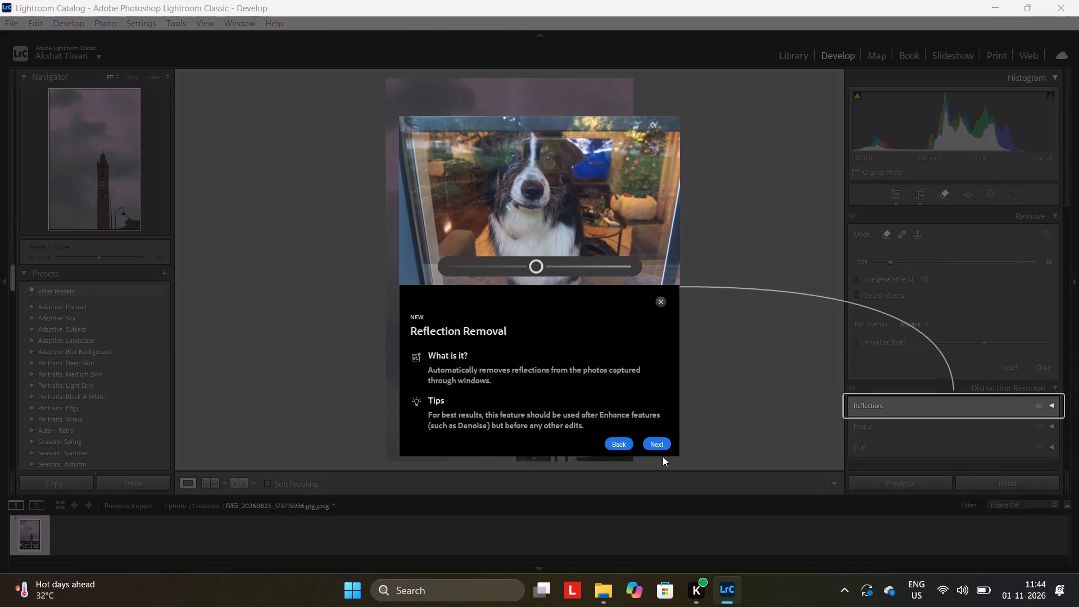
left_click(660, 446)
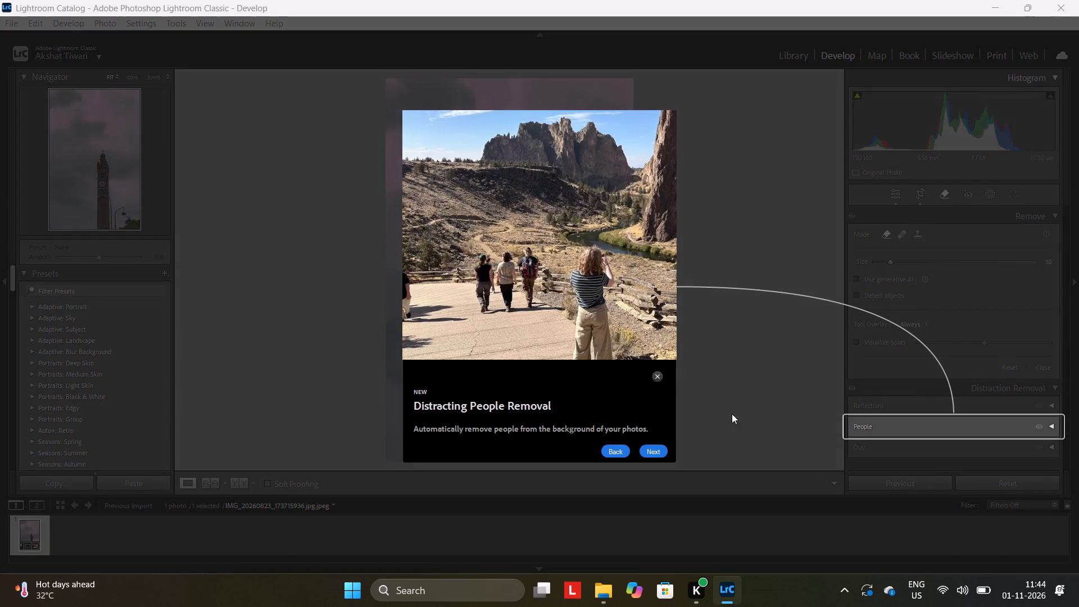
left_click(643, 451)
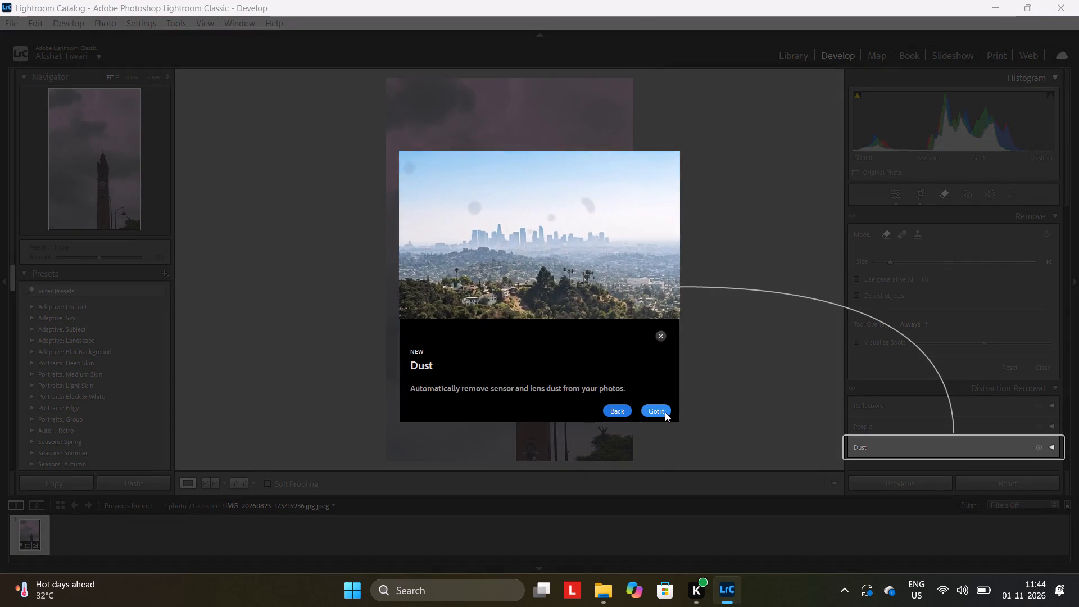
left_click(659, 412)
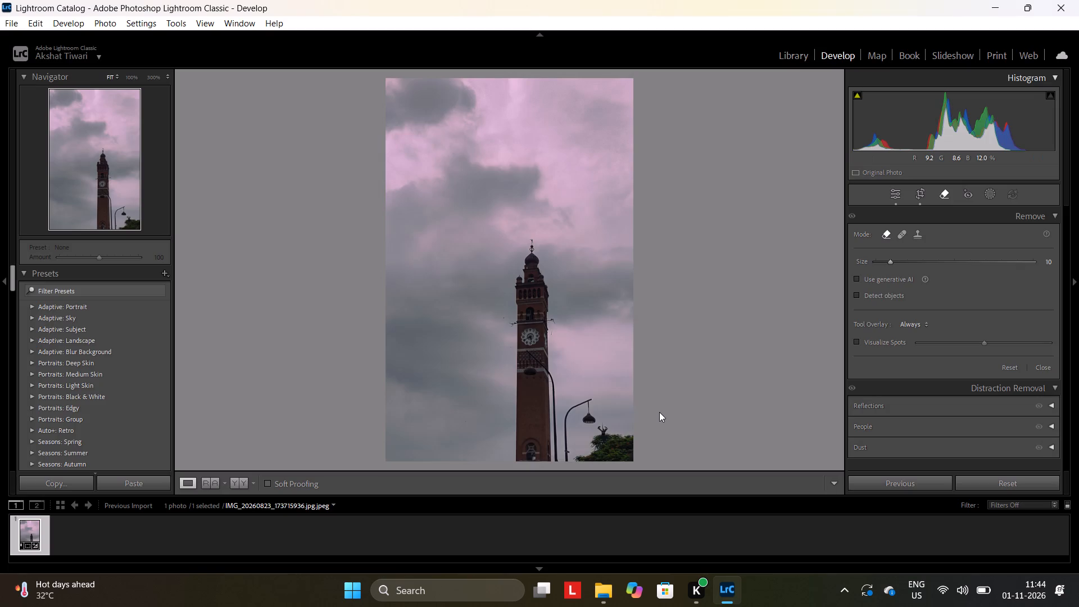
Paint over the whole tree in the photo's lower-right corner with the Remove brush at size 10, without generative AI.
left_click_drag(612, 443, 616, 453)
left_click_drag(616, 453, 601, 441)
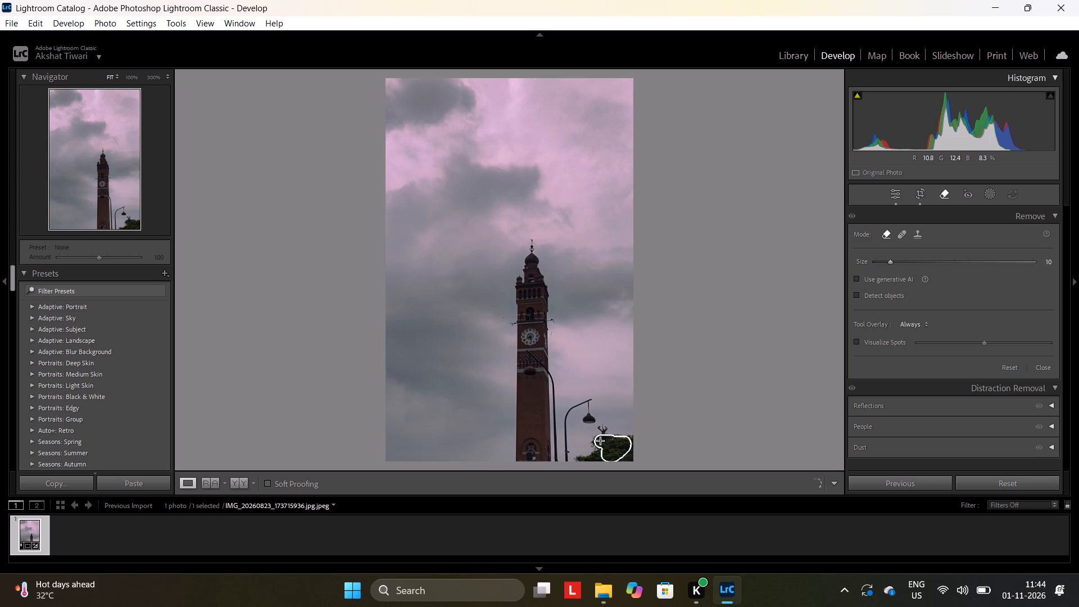
left_click_drag(601, 441, 584, 458)
left_click_drag(584, 458, 610, 442)
left_click_drag(610, 442, 605, 435)
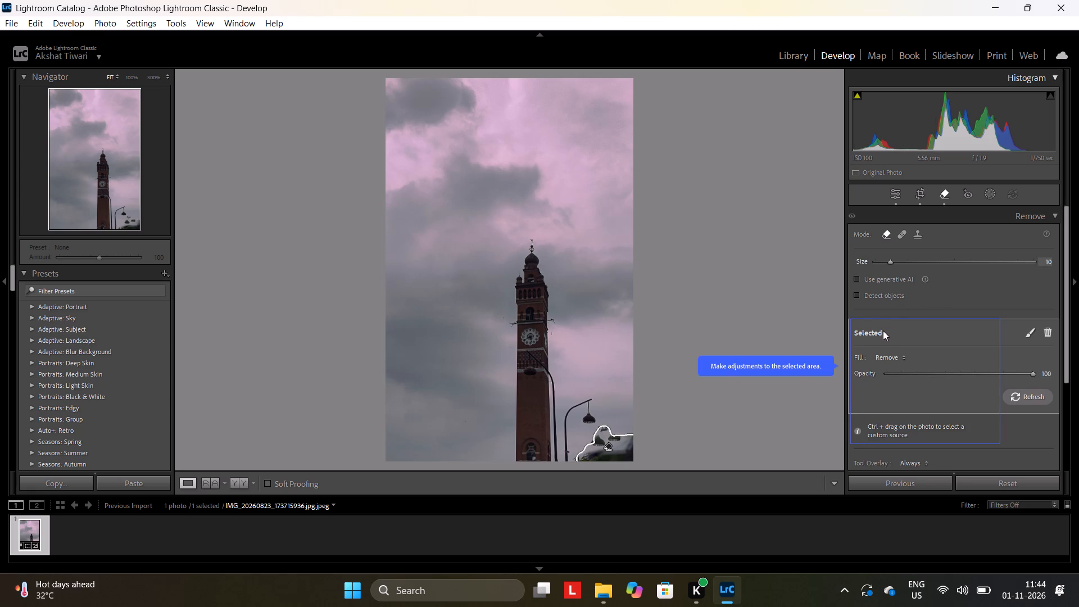
left_click(606, 449)
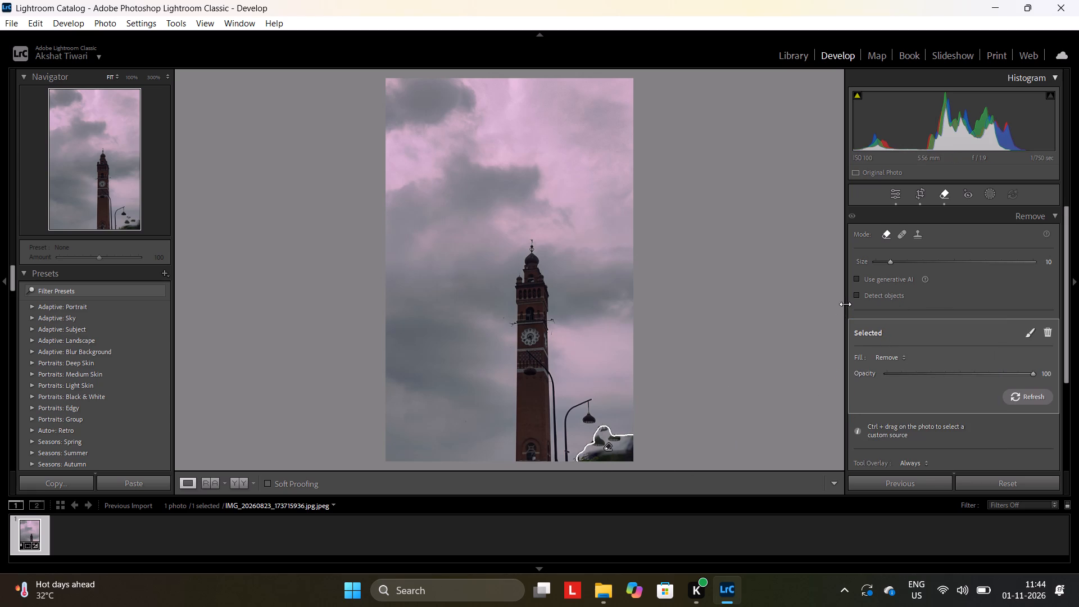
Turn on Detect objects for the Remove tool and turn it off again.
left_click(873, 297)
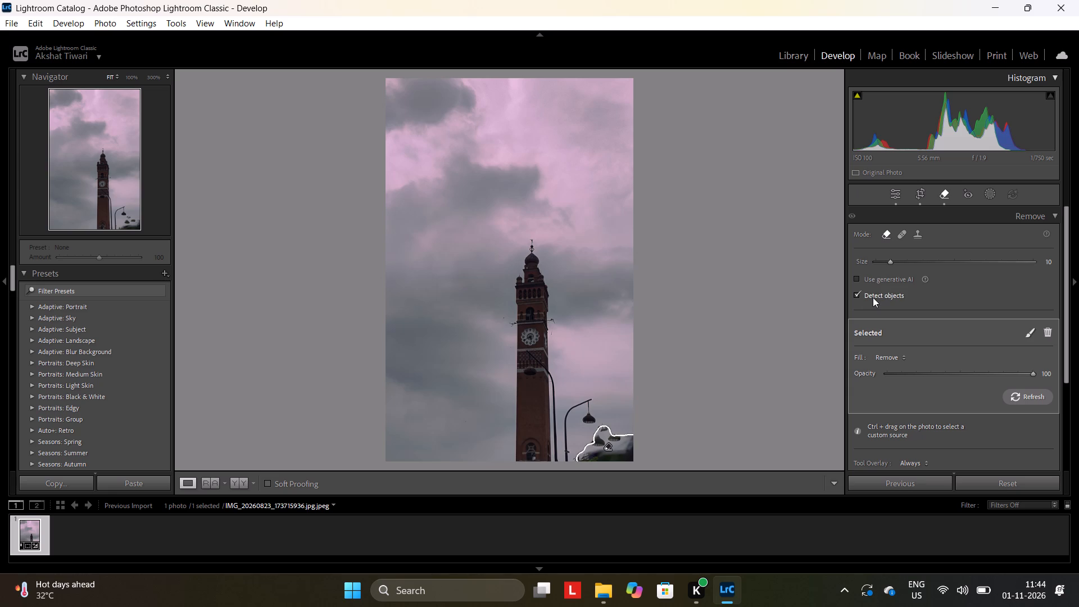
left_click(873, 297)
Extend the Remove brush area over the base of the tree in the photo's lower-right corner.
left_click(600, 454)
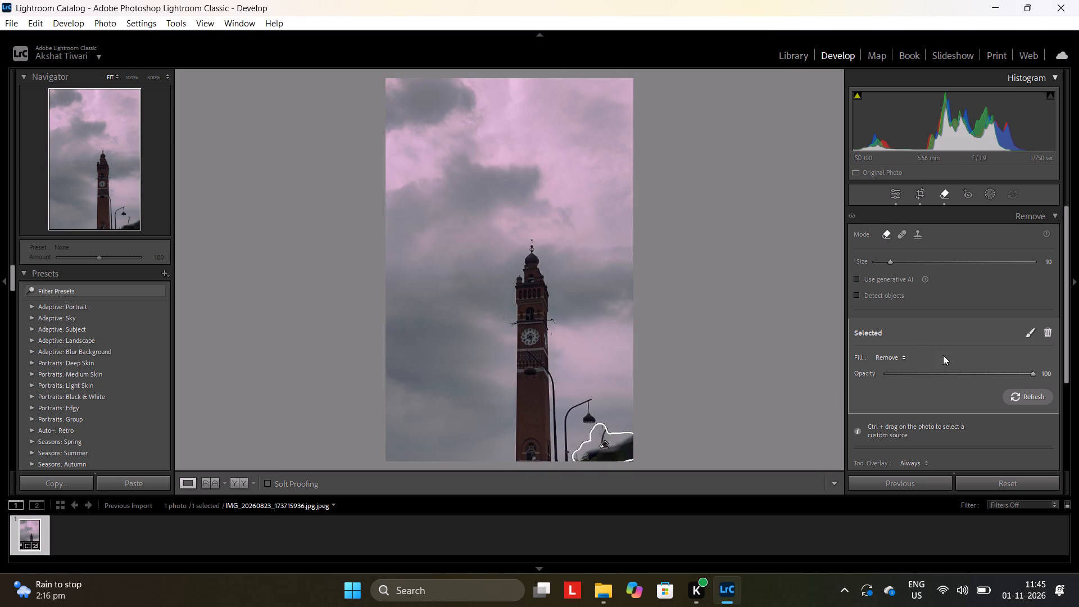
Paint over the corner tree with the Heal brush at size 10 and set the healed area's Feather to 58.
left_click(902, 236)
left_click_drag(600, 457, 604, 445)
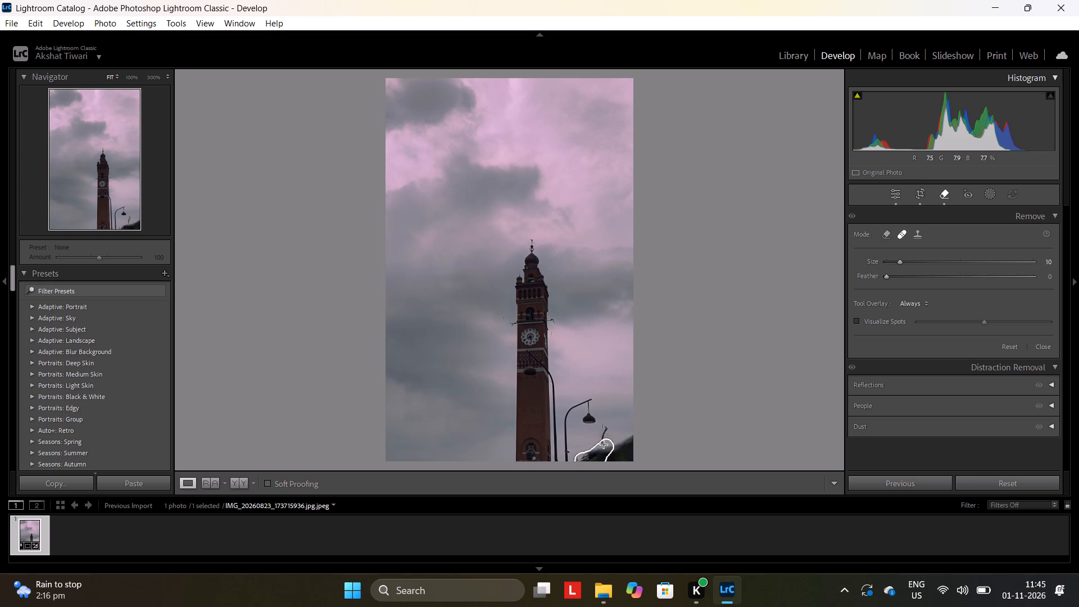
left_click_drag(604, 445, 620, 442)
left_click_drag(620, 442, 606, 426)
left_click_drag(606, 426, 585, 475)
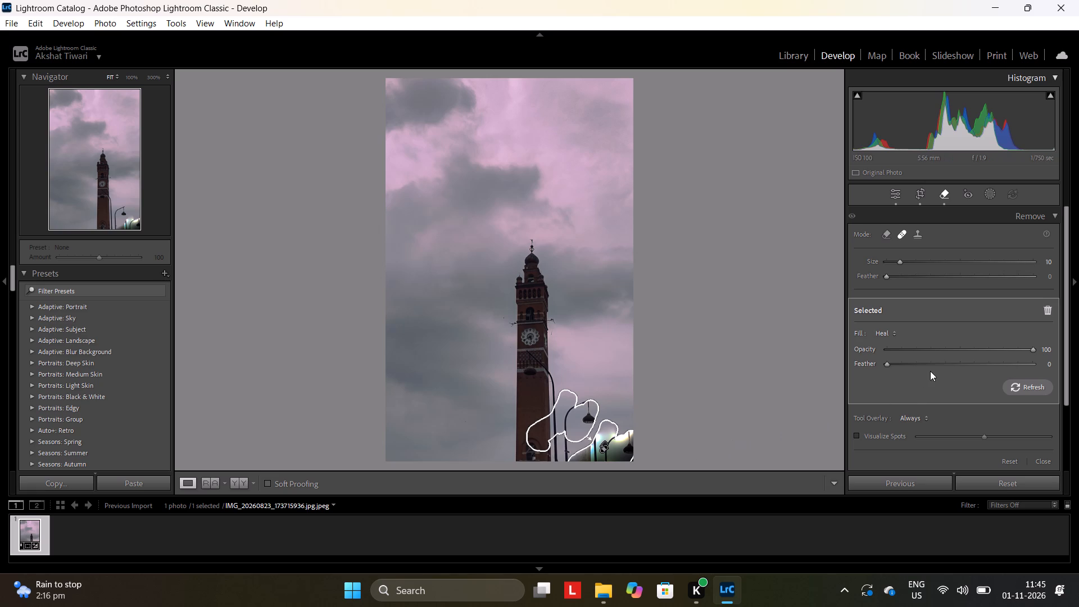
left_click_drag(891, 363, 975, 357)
Reduce the brush size to 1 and switch the retouching mode back to Remove.
left_click_drag(893, 257, 877, 261)
left_click_drag(898, 259, 865, 269)
left_click(885, 242)
left_click(885, 237)
left_click(1040, 216)
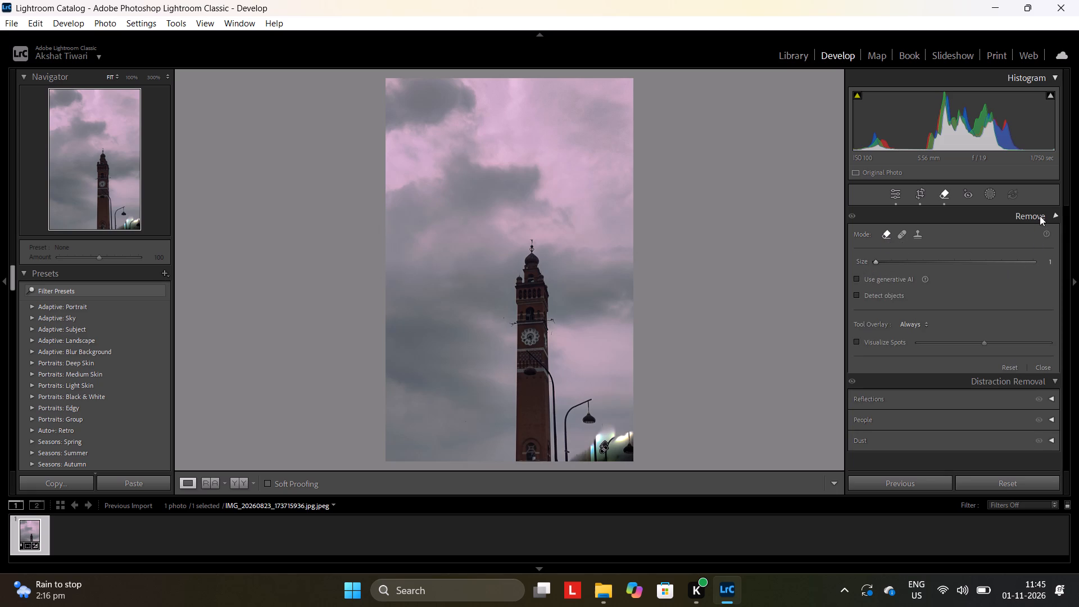
left_click(1040, 216)
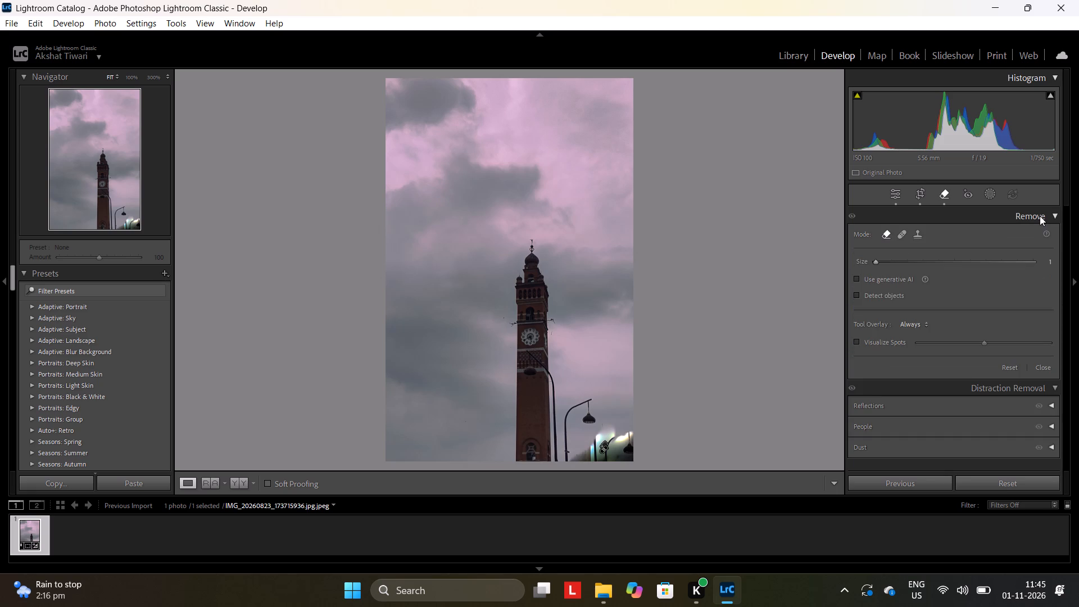
left_click_drag(874, 259, 869, 258)
left_click_drag(869, 258, 849, 261)
Reset all Remove and Heal edits on the photo.
left_click(1006, 366)
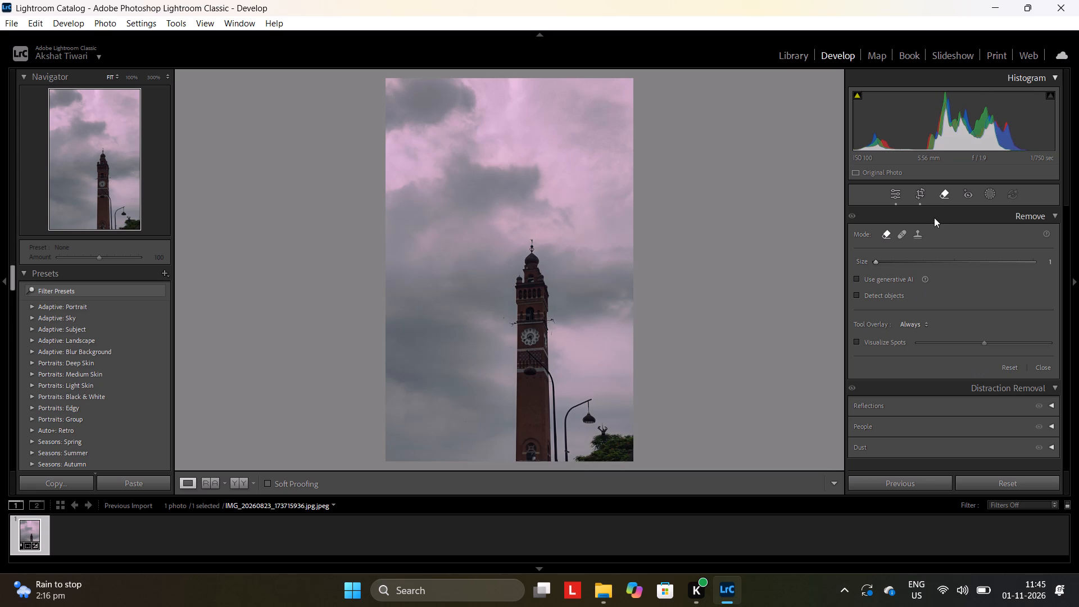
Return to the Edit adjustments and examine the clock tower's top in the Detail preview.
left_click(917, 197)
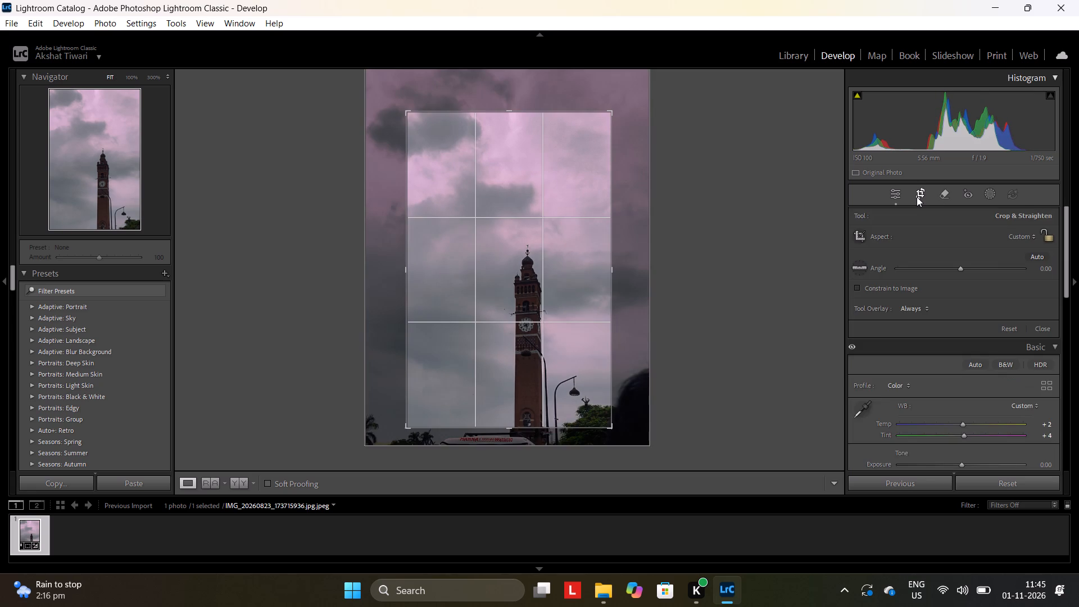
left_click(896, 192)
scroll(947, 274, "down", 10)
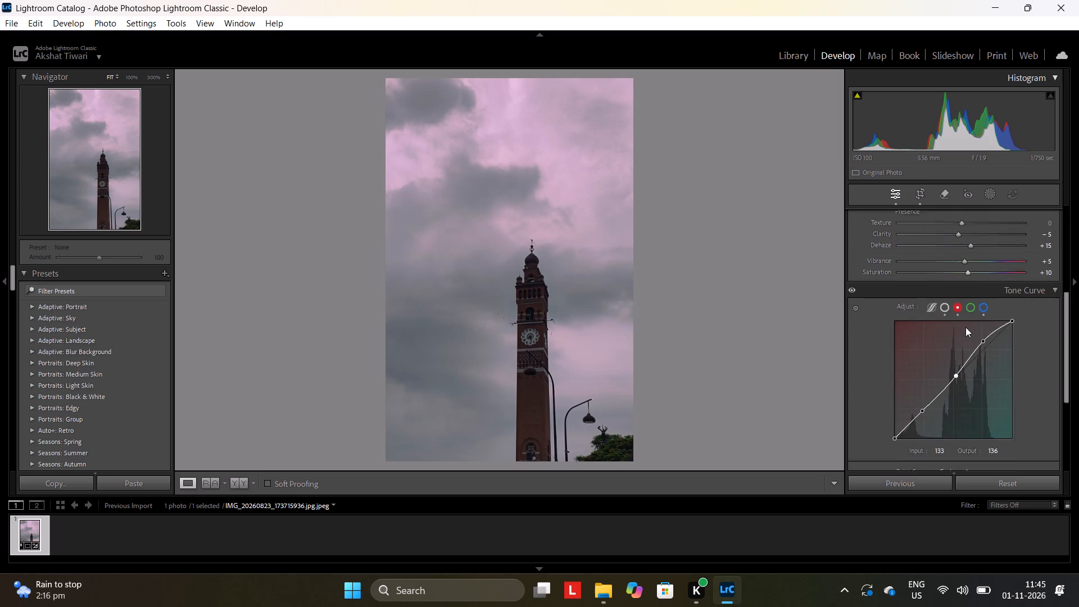
scroll(965, 327, "down", 10)
left_click(1008, 364)
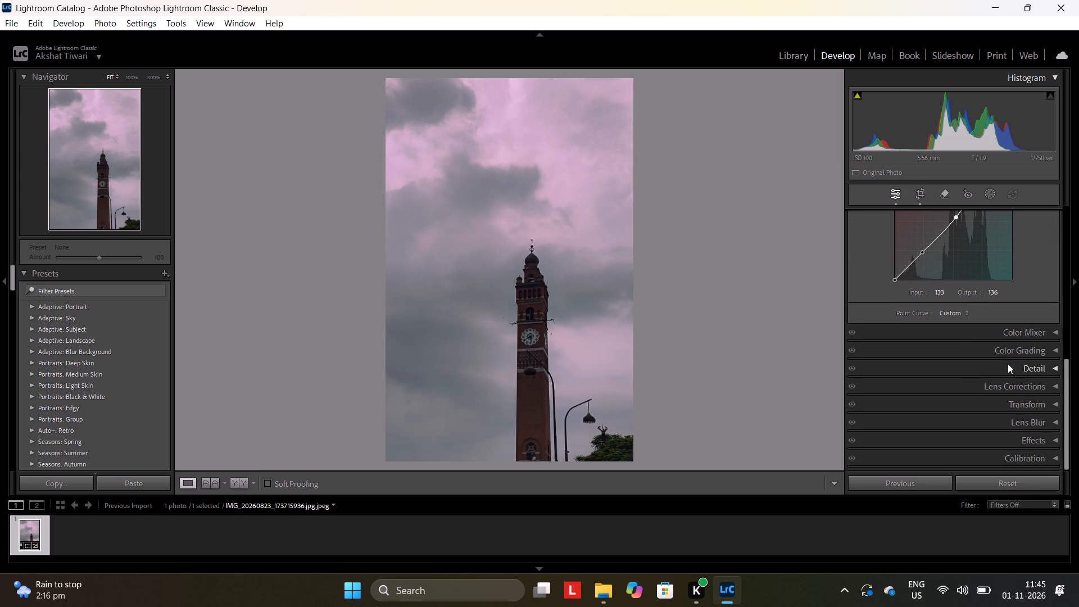
scroll(1006, 368, "down", 2)
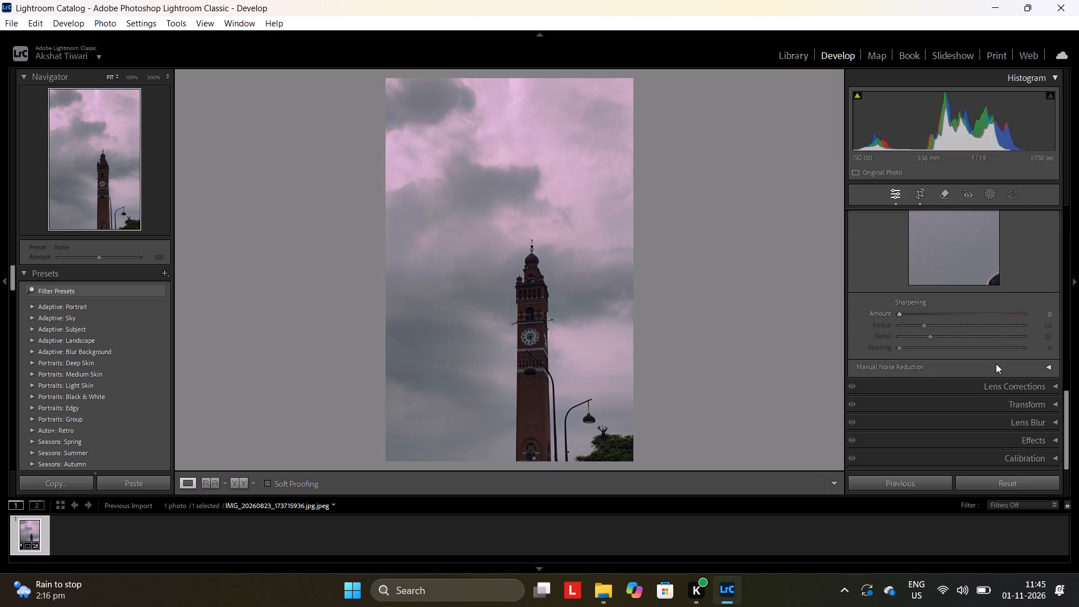
scroll(968, 361, "up", 2)
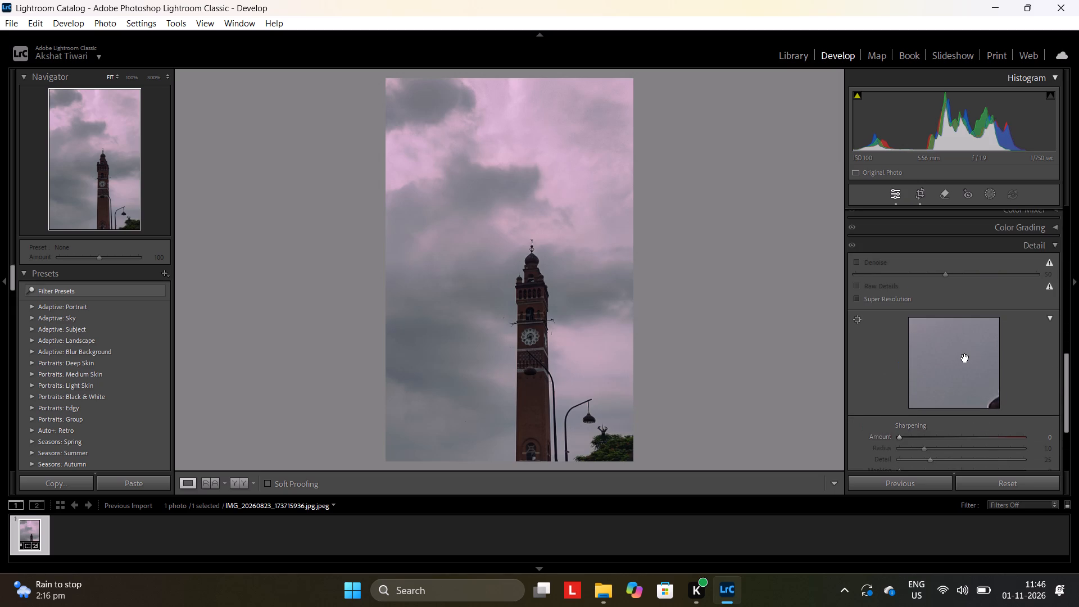
left_click_drag(965, 368, 915, 323)
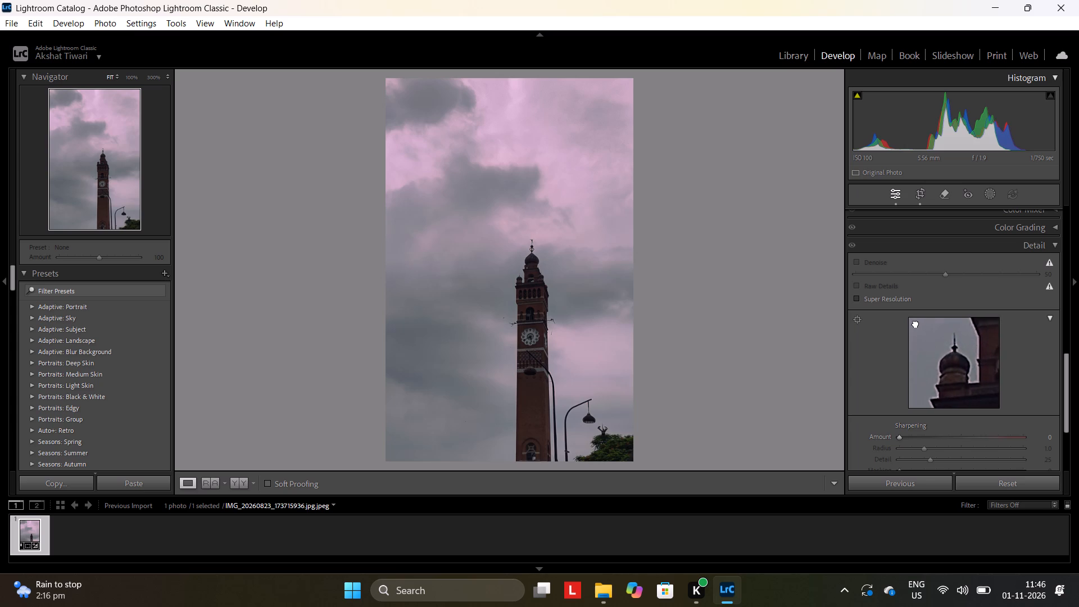
left_click_drag(915, 323, 912, 319)
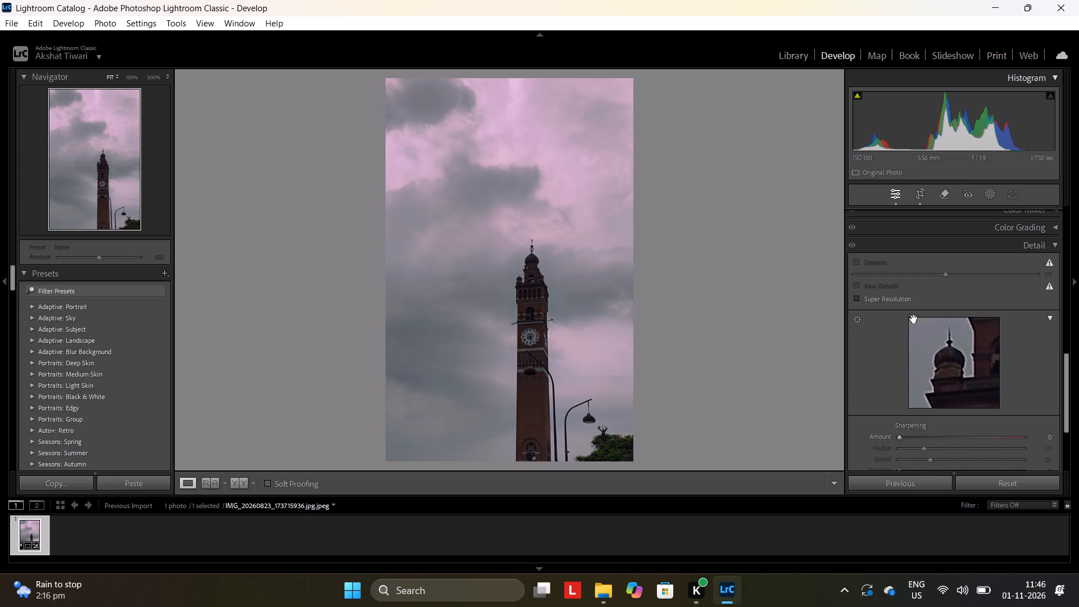
scroll(920, 303, "up", 3)
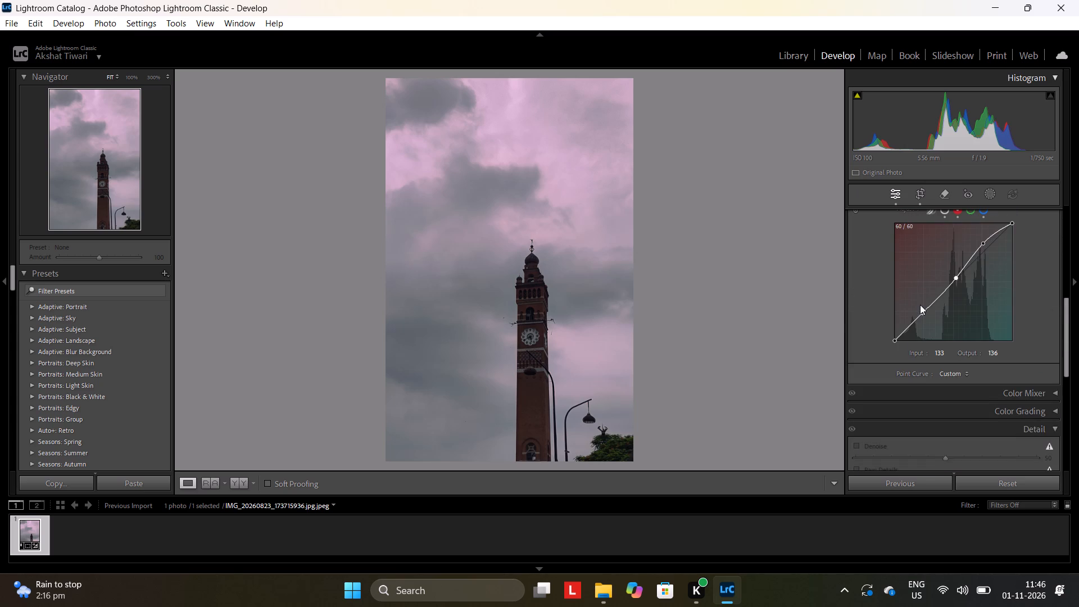
Open the Color Mixer's Point Color, dismiss its introduction and sample the pale purple sky in the photo's upper-right area.
left_click(996, 396)
scroll(996, 393, "up", 1)
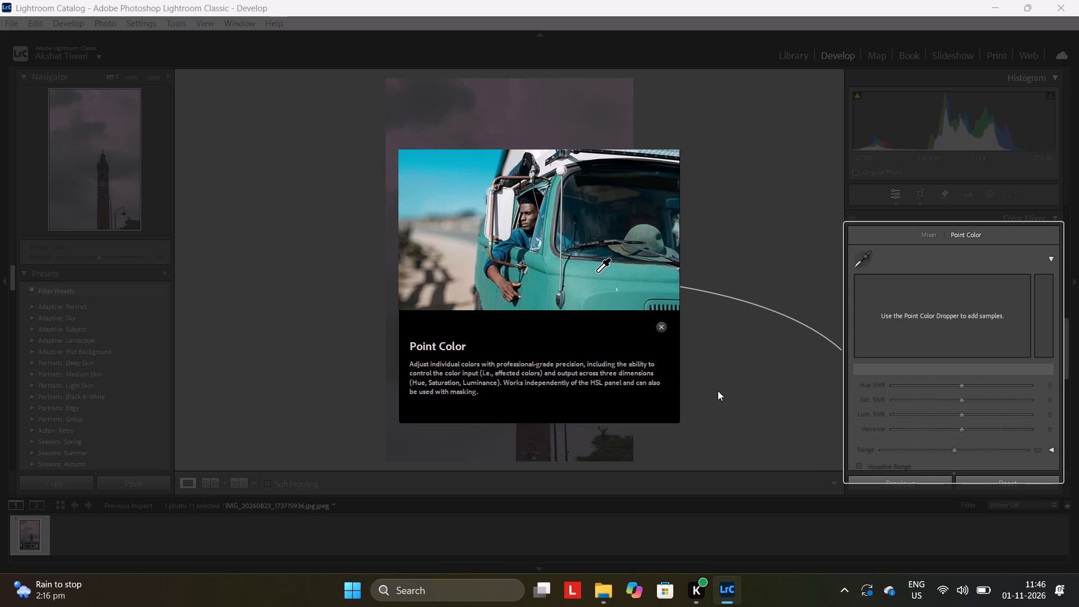
left_click(718, 391)
left_click(645, 374)
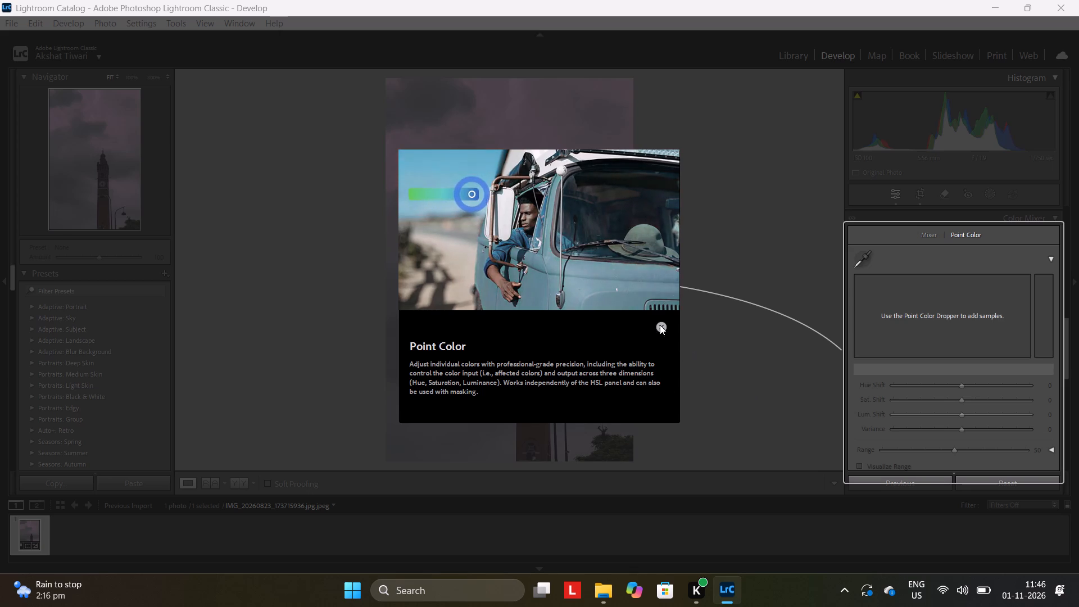
left_click(660, 325)
left_click(864, 261)
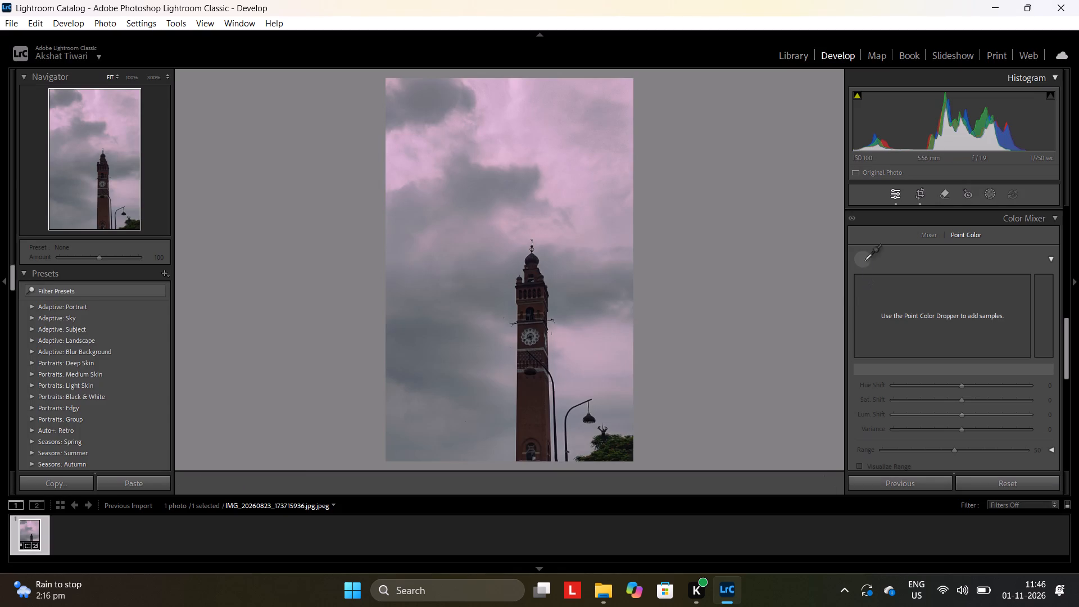
left_click_drag(864, 260, 772, 225)
left_click(867, 260)
left_click(590, 150)
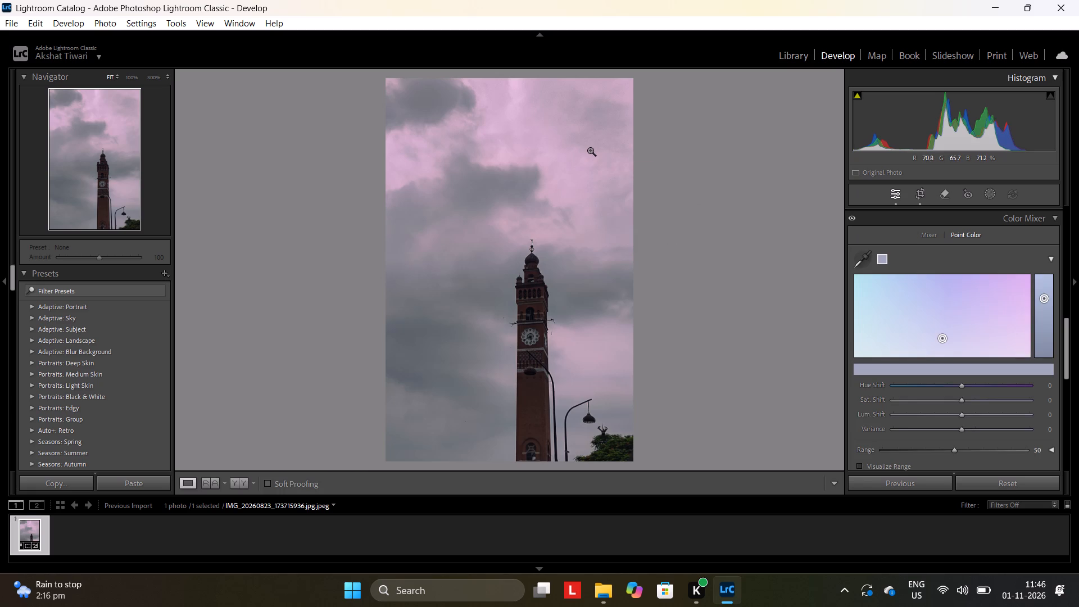
Set the sampled sky colour's Hue Shift to 31 and Sat. Shift to -20.
left_click_drag(964, 384, 977, 384)
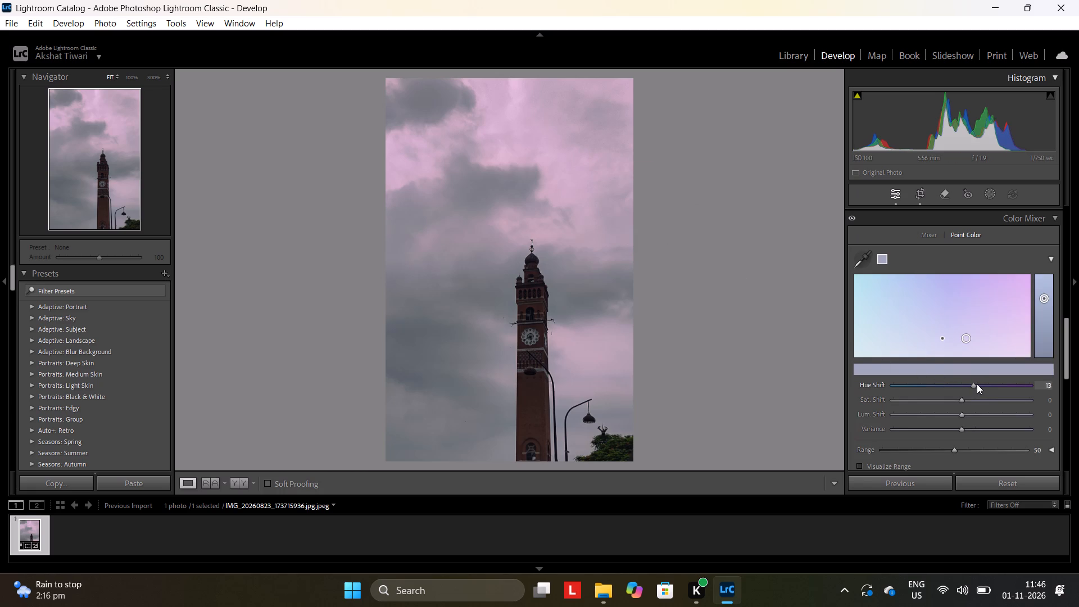
left_click_drag(977, 384, 1001, 396)
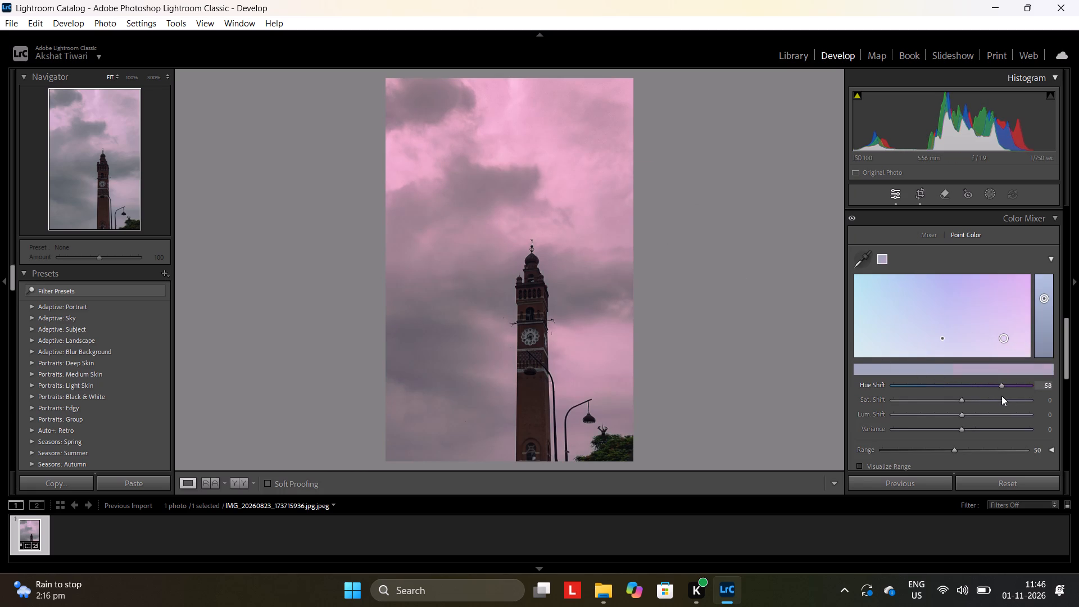
left_click_drag(1001, 396, 985, 397)
left_click_drag(960, 401, 960, 401)
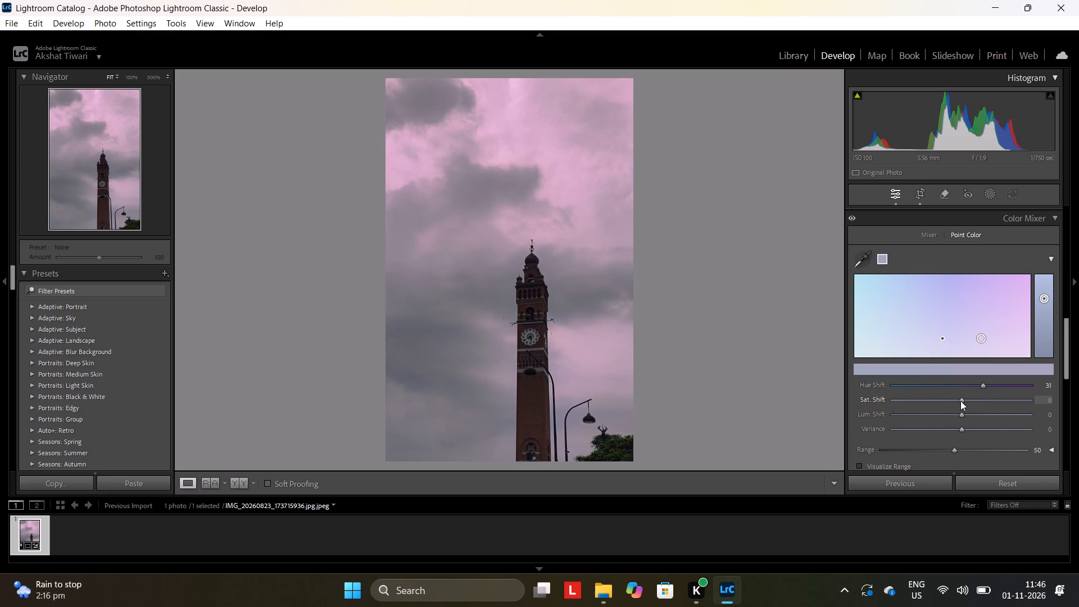
left_click_drag(960, 401, 918, 415)
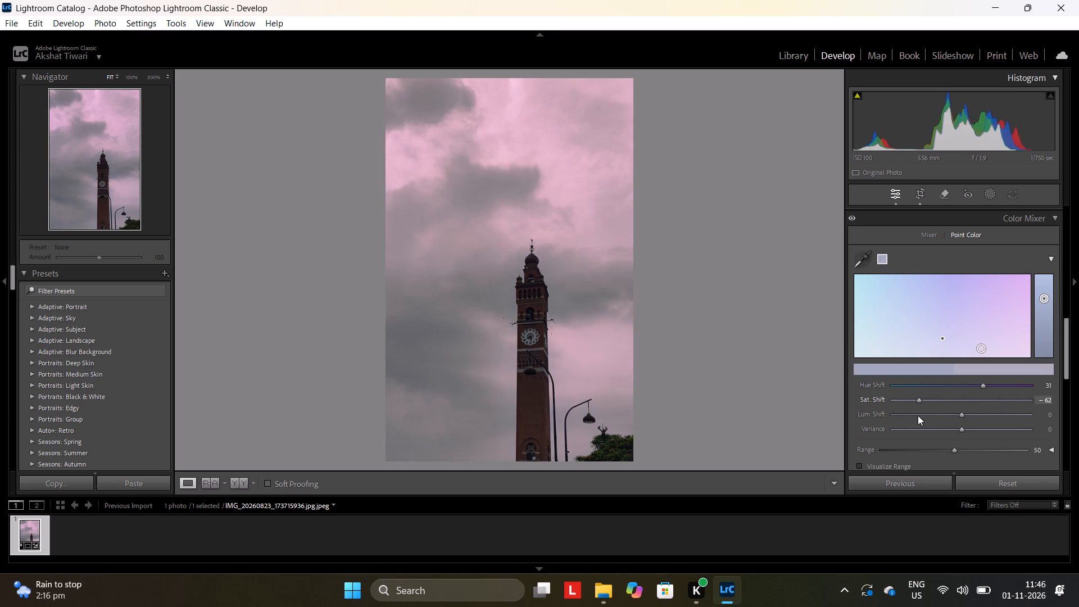
left_click_drag(918, 415, 892, 429)
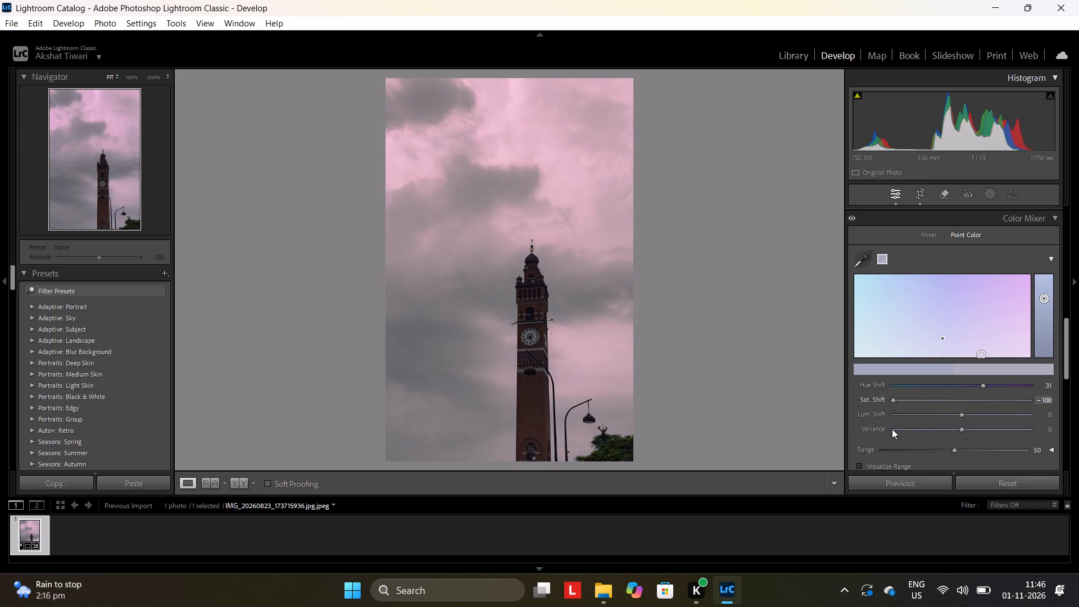
left_click_drag(892, 429, 942, 437)
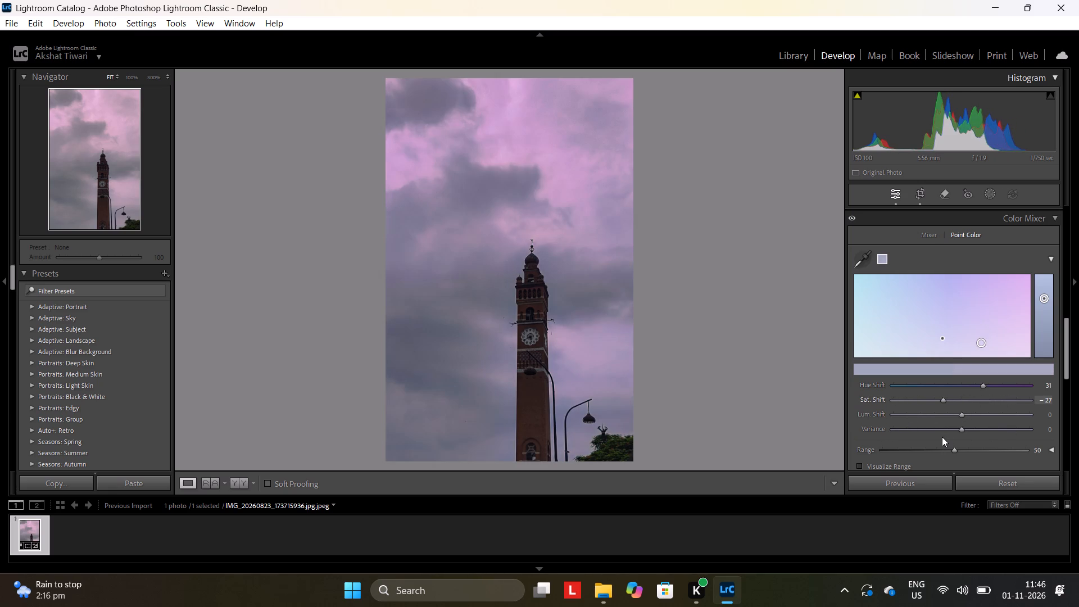
left_click_drag(942, 437, 947, 437)
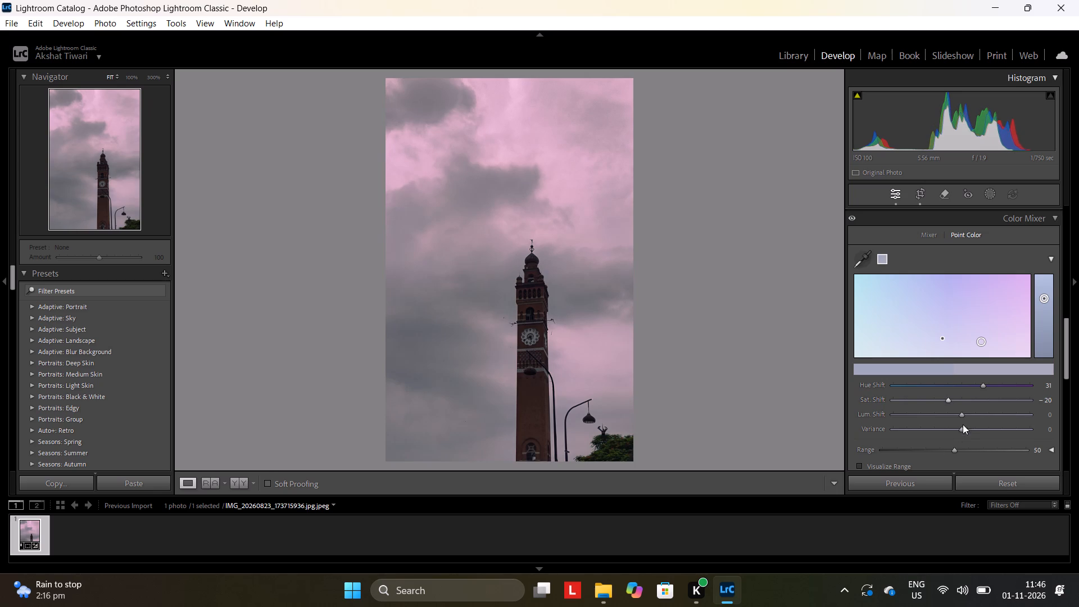
Try brighter and darker luminance for the sampled sky colour, settling its Lum. Shift at 3.
left_click_drag(964, 416, 1009, 414)
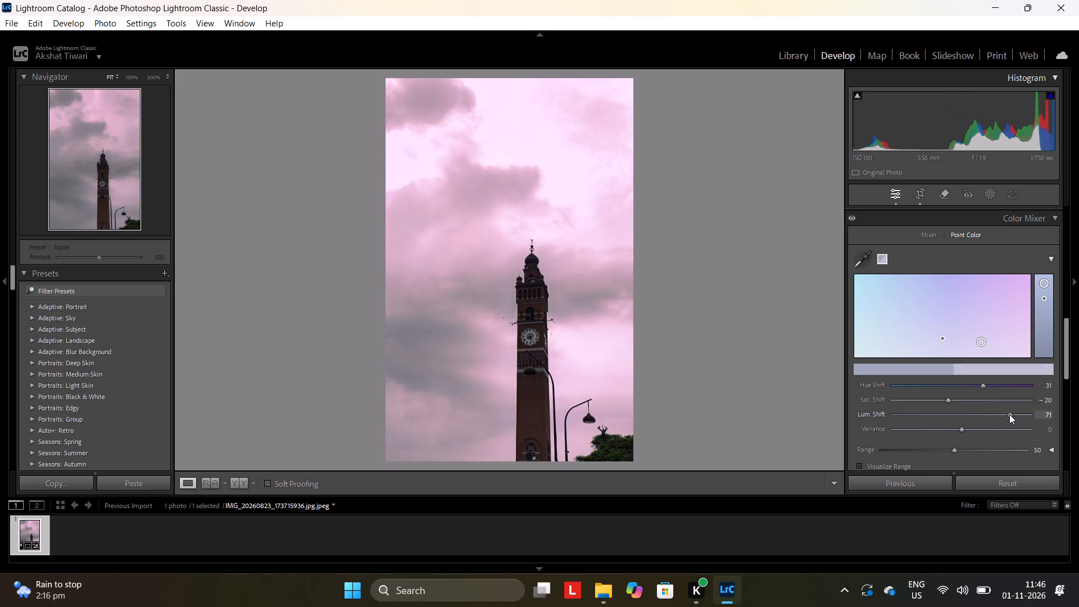
left_click_drag(1009, 414, 962, 433)
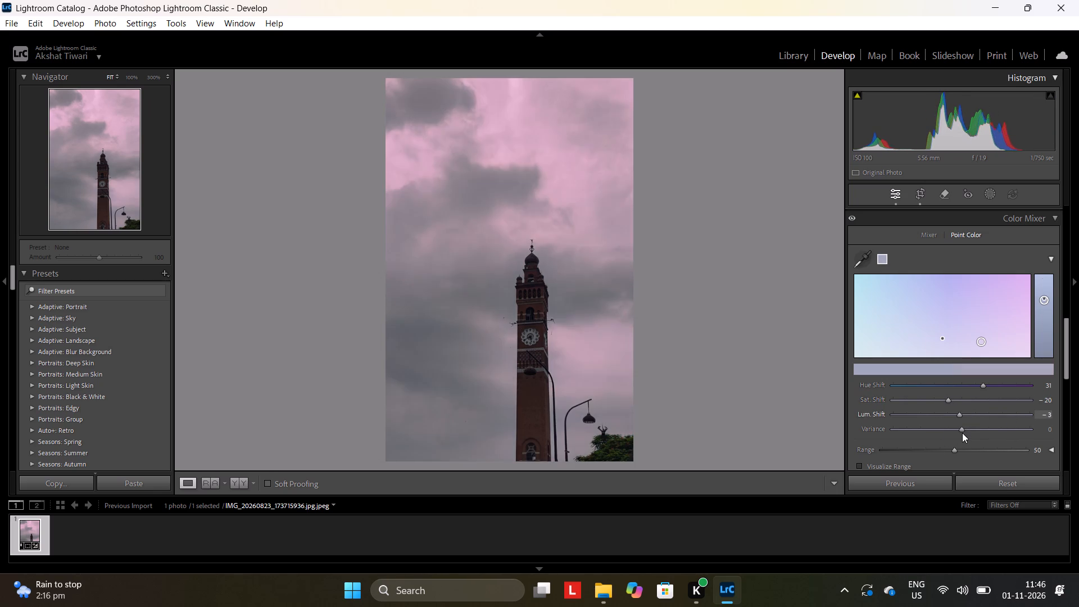
left_click_drag(962, 433, 967, 438)
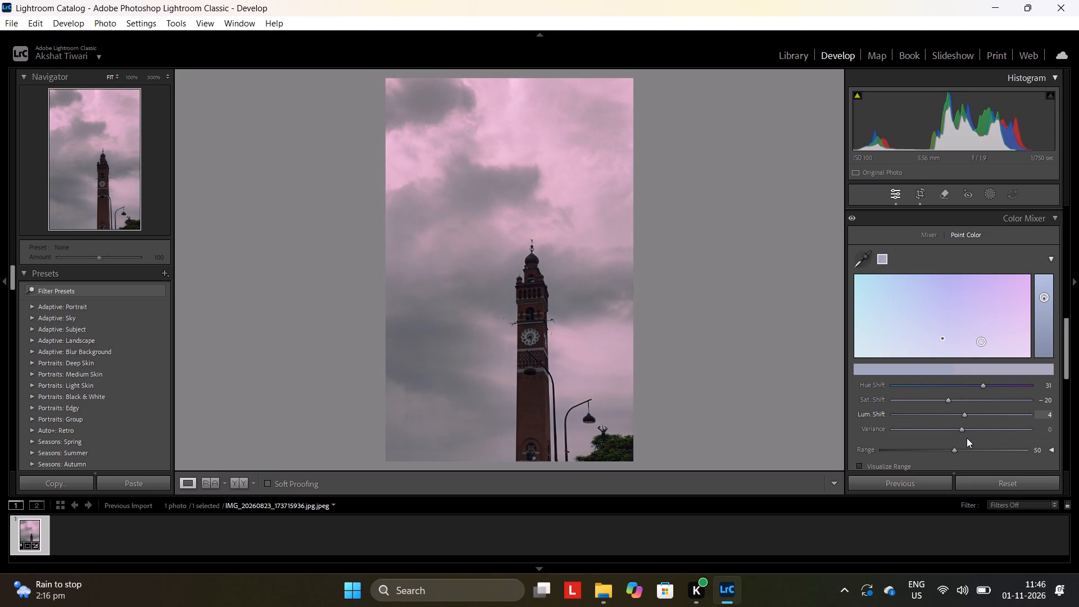
left_click_drag(967, 438, 966, 438)
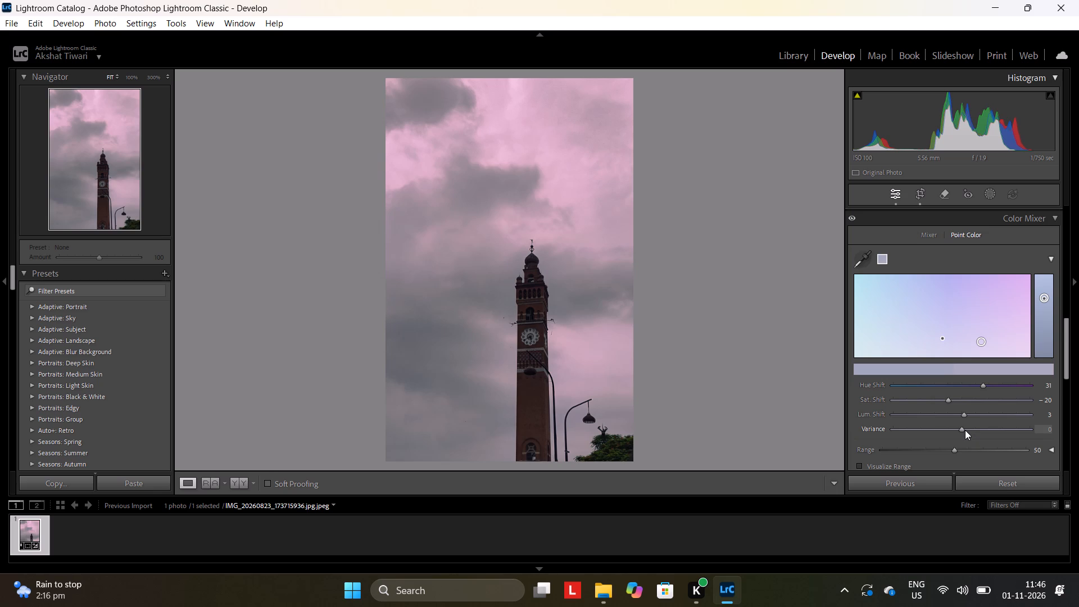
Add grain to the photo in Effects with Amount 31 and Size 36.
scroll(965, 430, "down", 10)
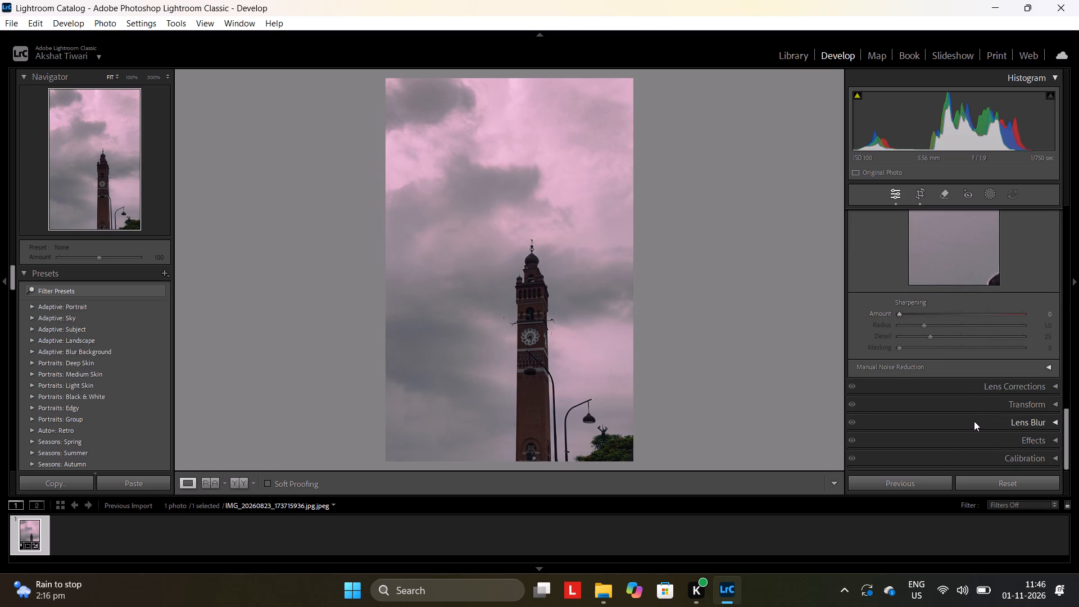
left_click(985, 436)
scroll(985, 436, "down", 2)
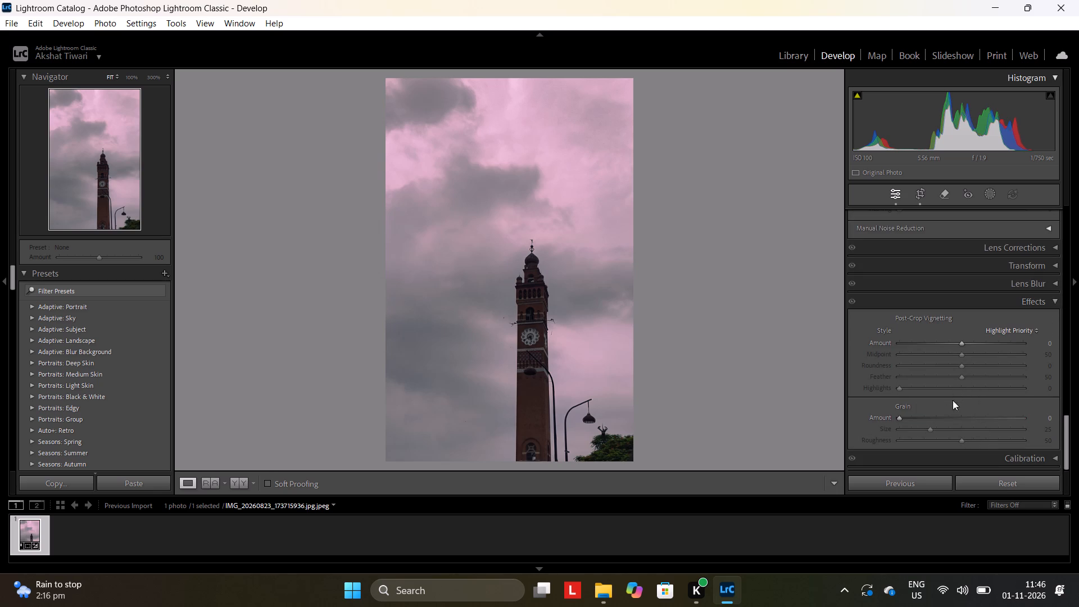
left_click(932, 416)
left_click_drag(932, 428, 945, 428)
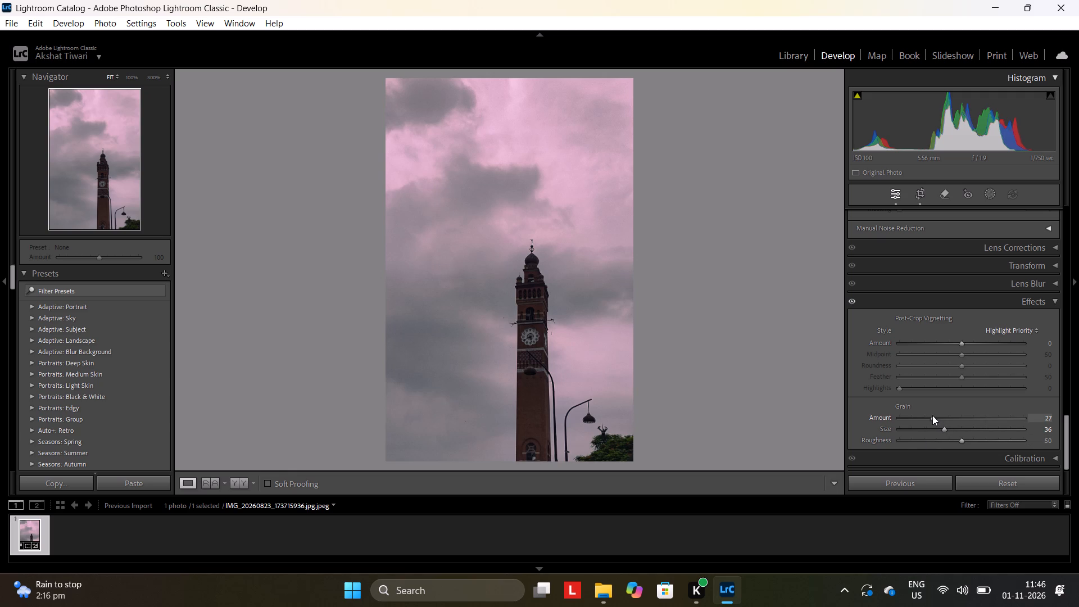
left_click_drag(931, 415, 936, 420)
Return to the Tone Curve's main RGB point curve and move its shadow point to input 67, output 62.
scroll(924, 386, "up", 9)
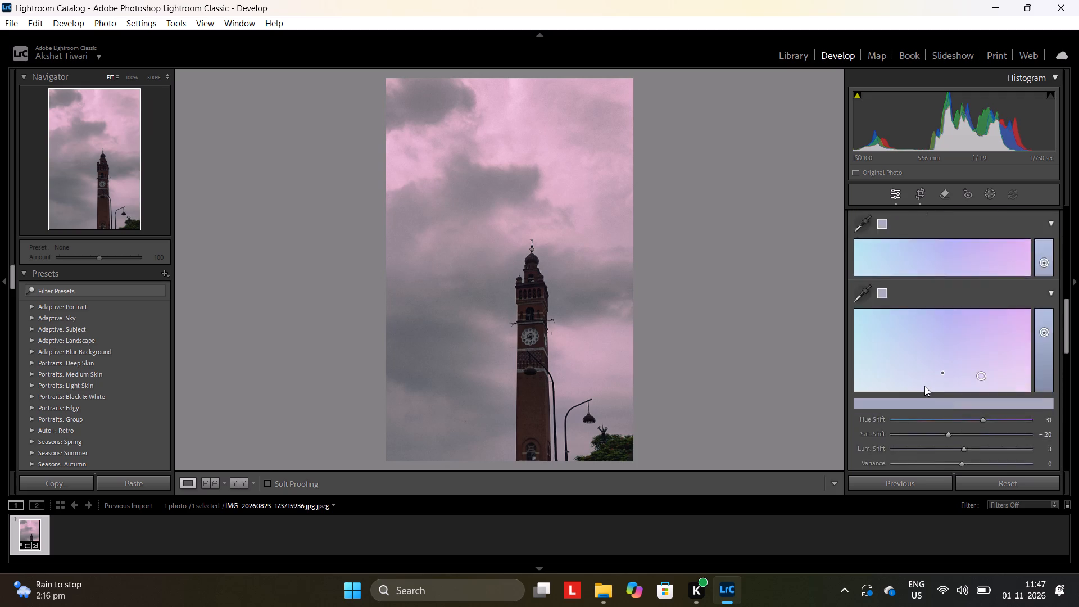
scroll(924, 386, "up", 19)
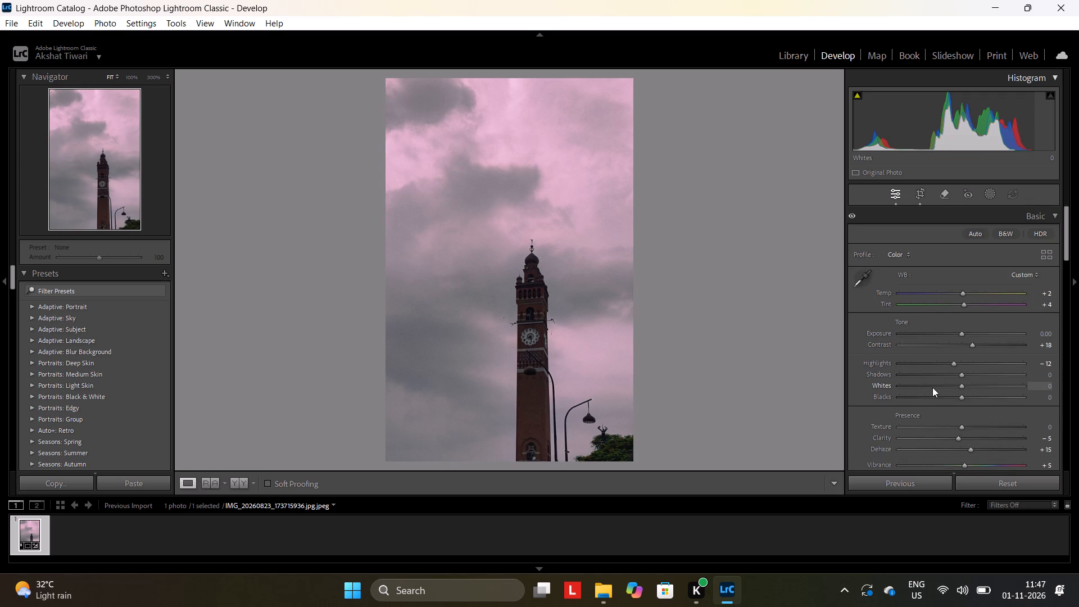
scroll(930, 250, "up", 1)
scroll(969, 242, "down", 9)
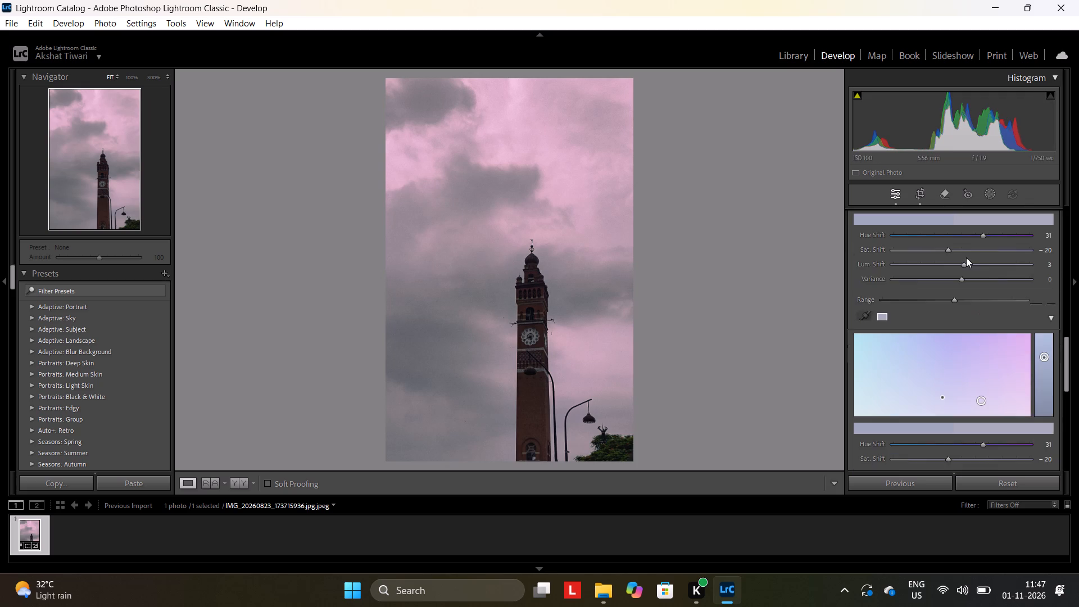
scroll(967, 259, "down", 2)
scroll(968, 270, "up", 5)
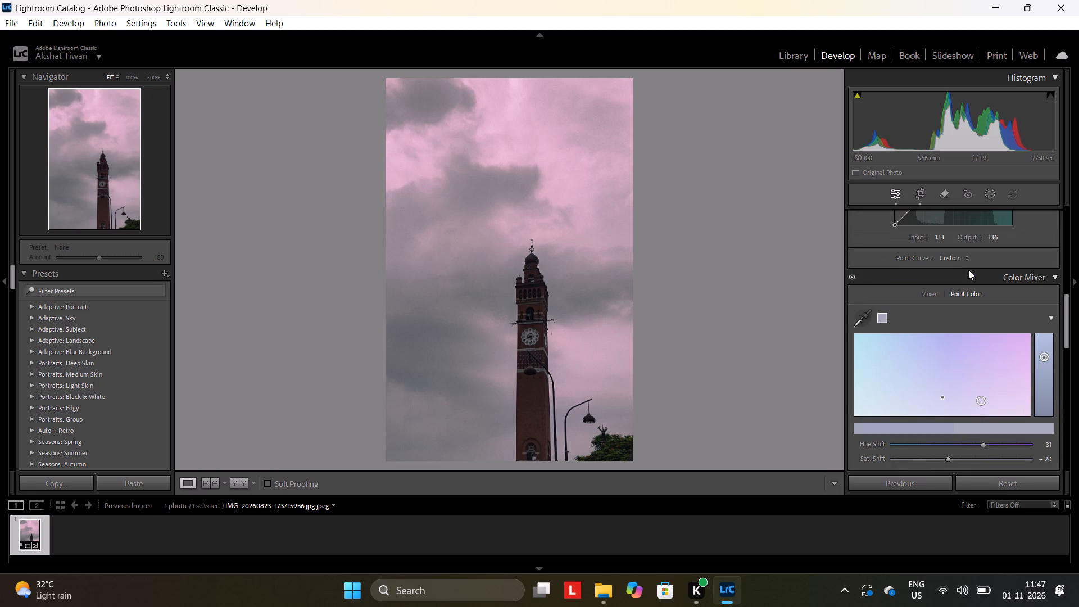
scroll(968, 270, "up", 2)
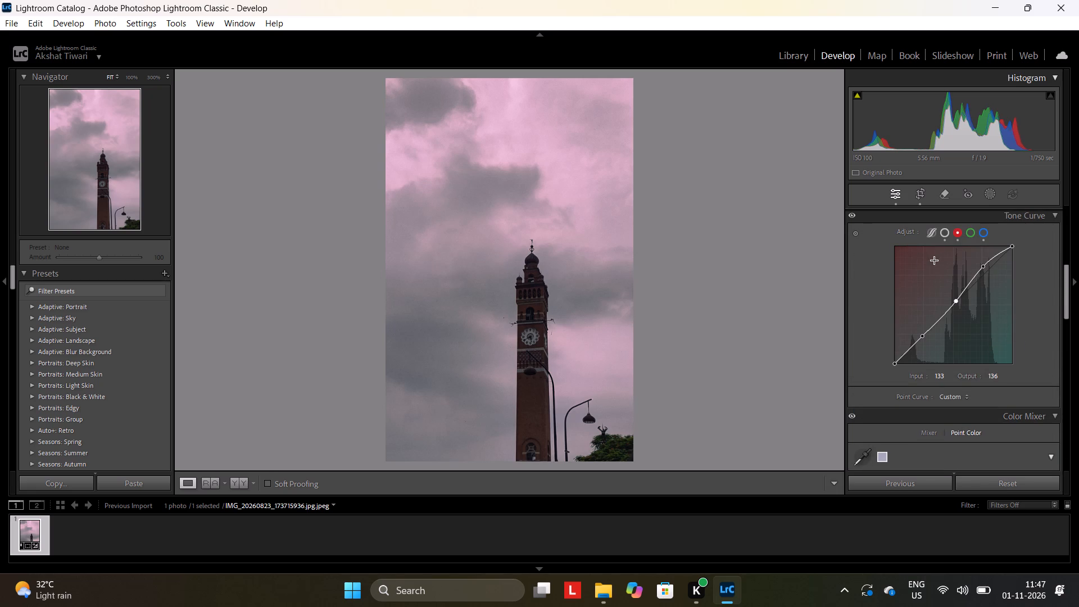
left_click(944, 234)
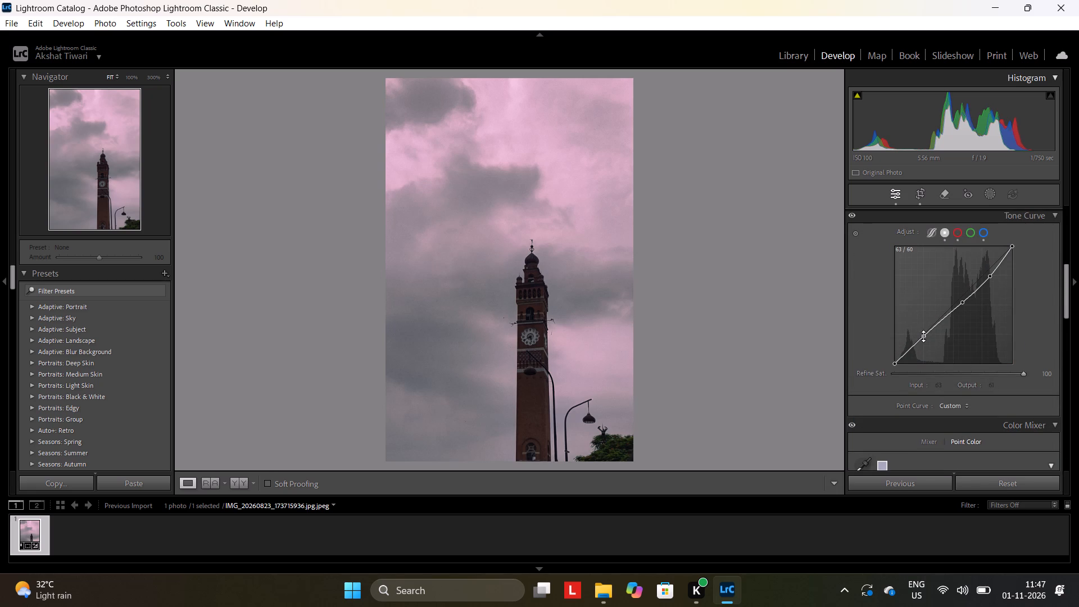
left_click(923, 336)
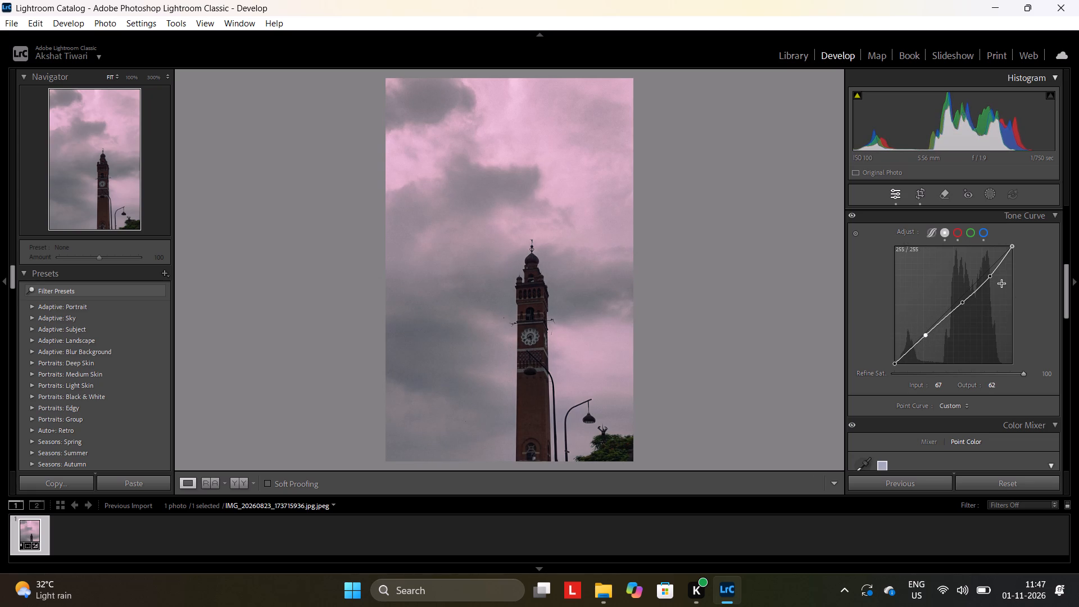
Try several positions for the RGB curve's highlight point, settling it at about input 212, output 213.
left_click_drag(991, 278, 991, 283)
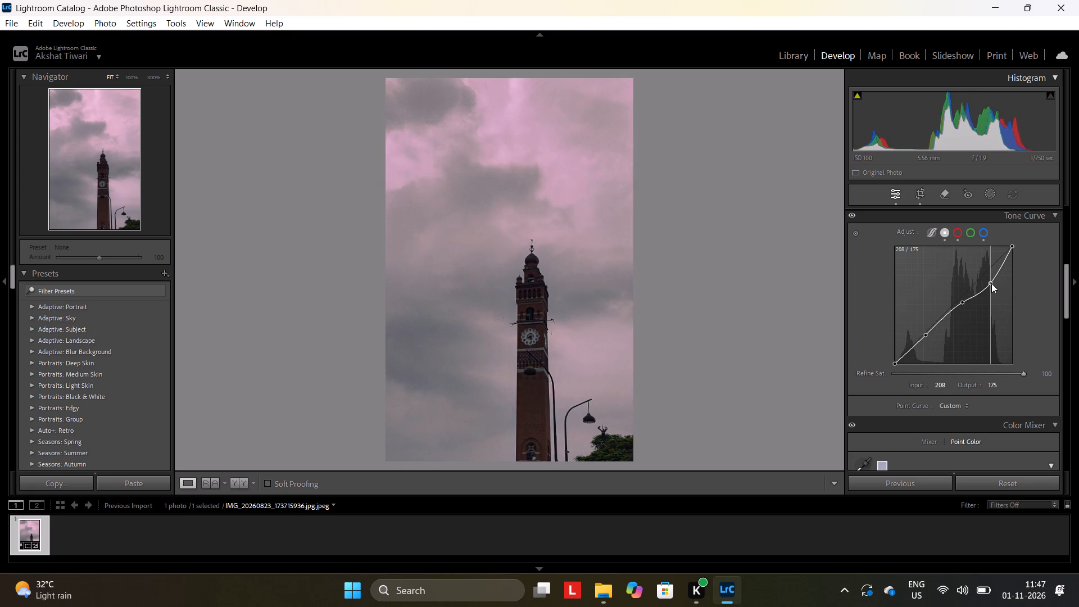
left_click_drag(991, 283, 997, 270)
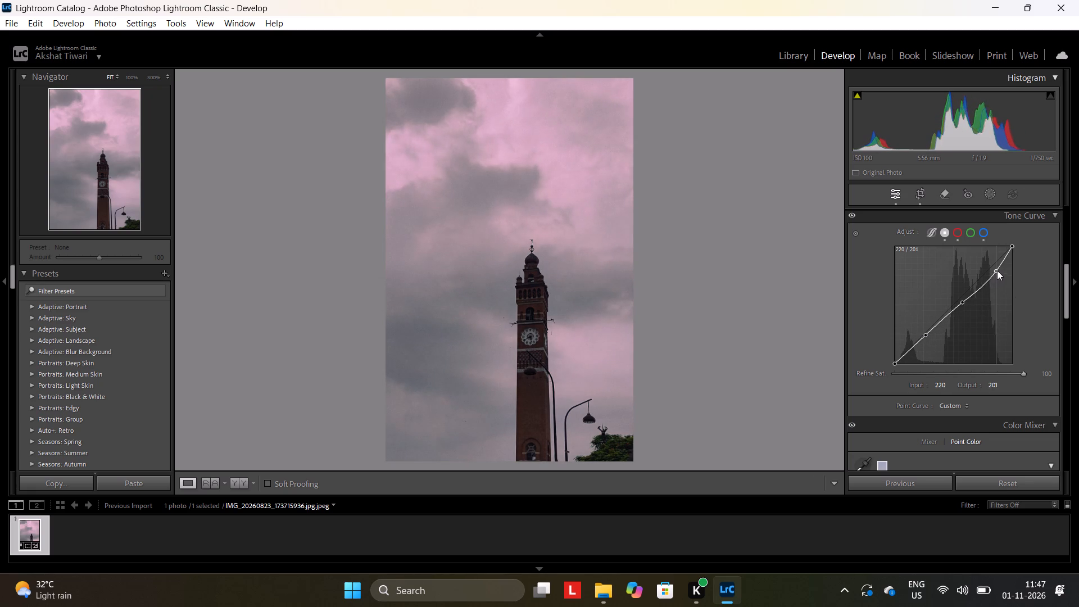
left_click_drag(997, 270, 993, 269)
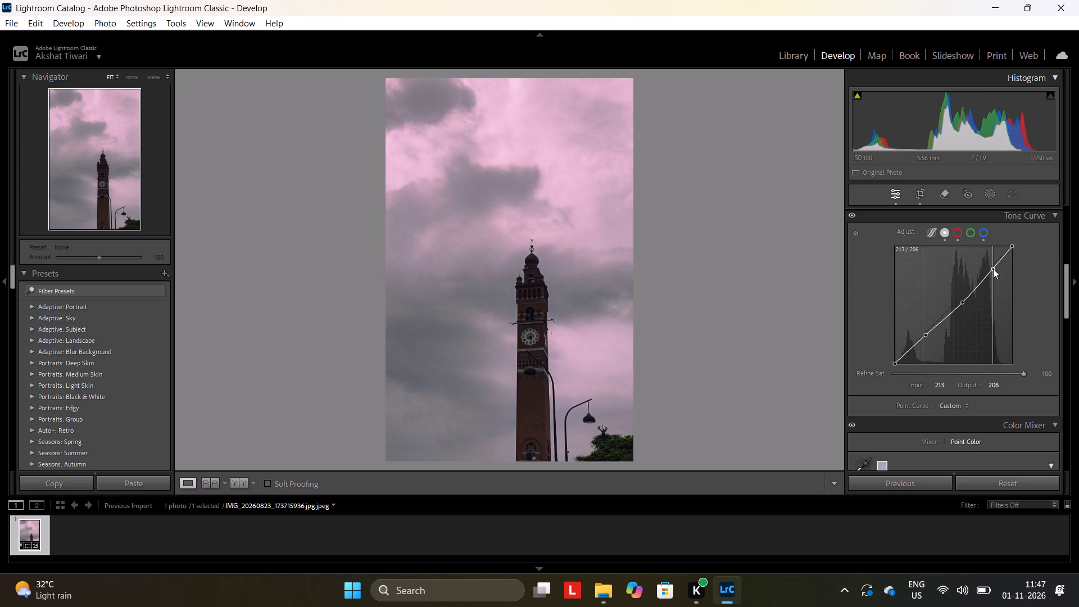
left_click_drag(993, 269, 988, 265)
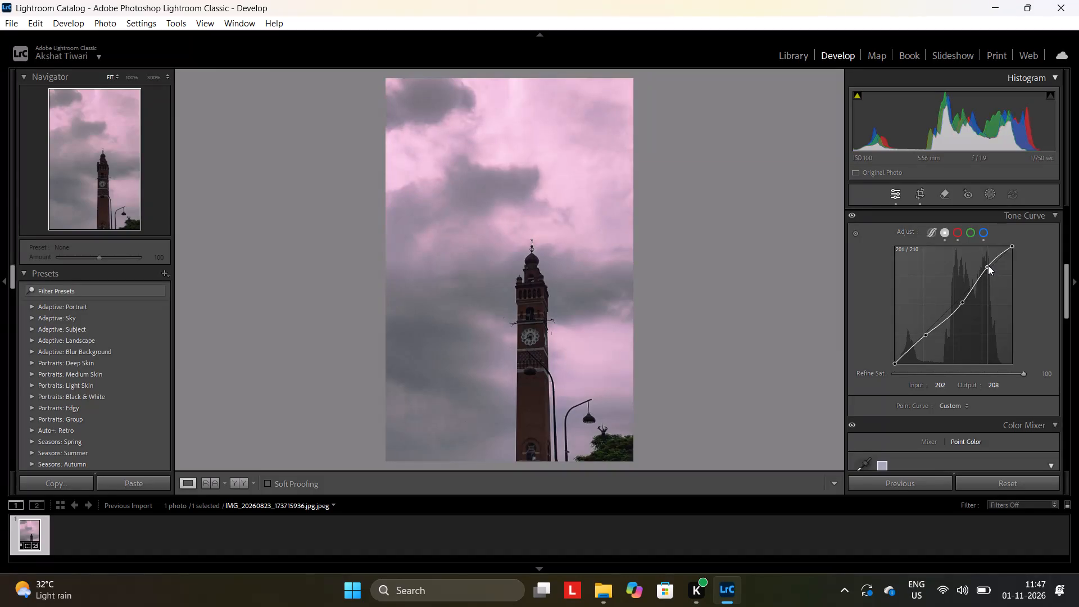
left_click_drag(988, 265, 989, 267)
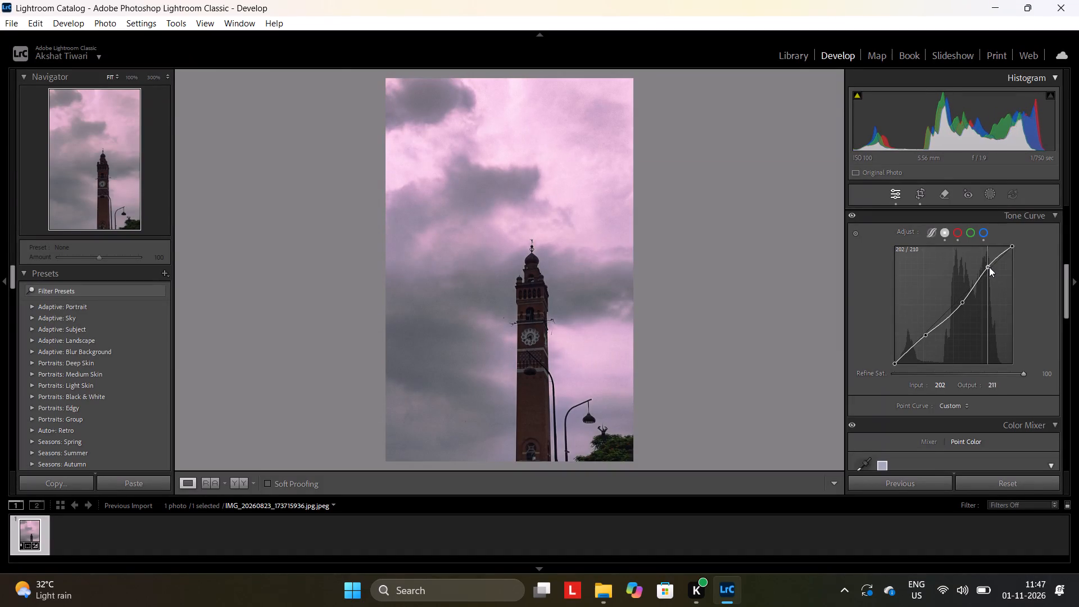
left_click_drag(989, 267, 991, 270)
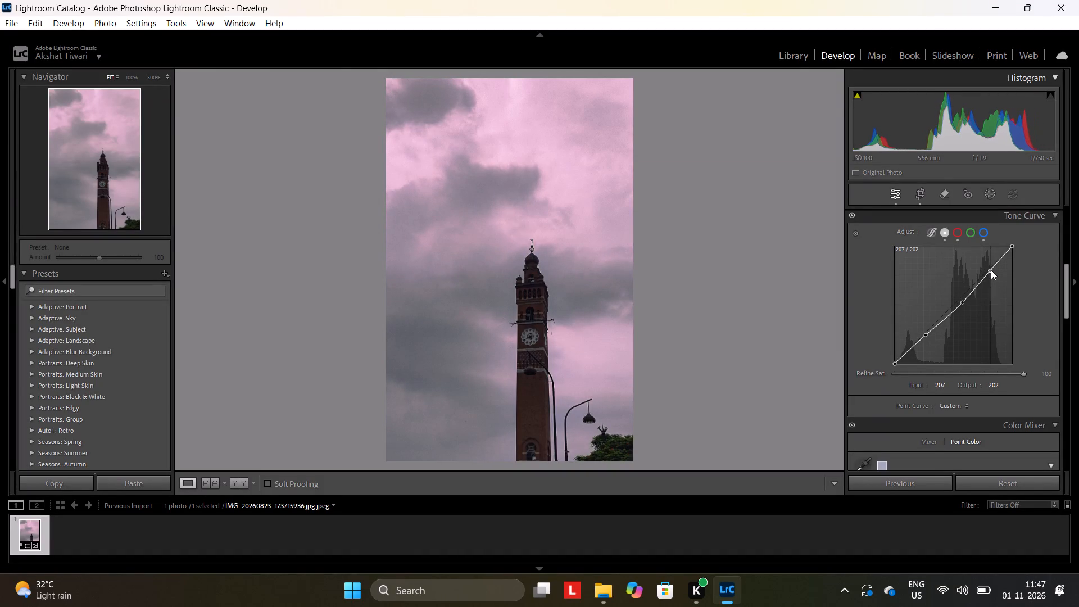
left_click_drag(991, 270, 998, 270)
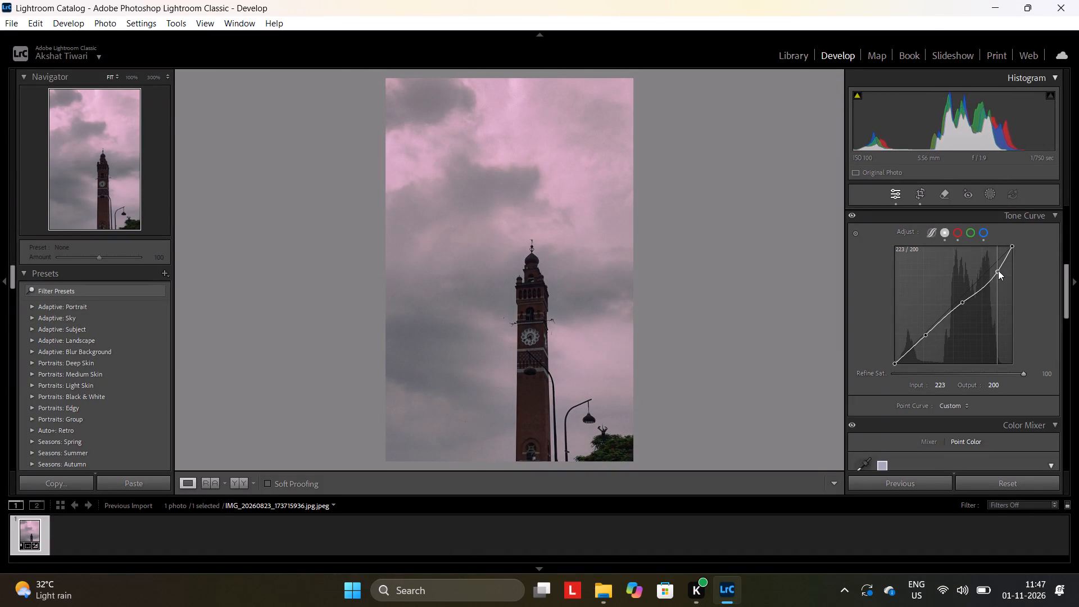
left_click_drag(998, 270, 990, 273)
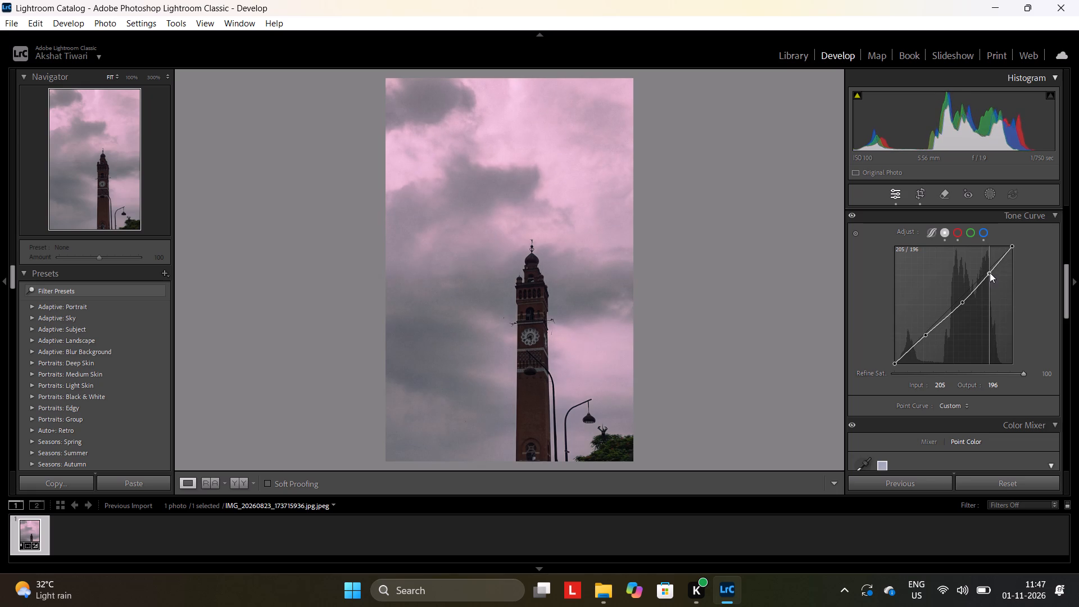
left_click_drag(990, 273, 991, 269)
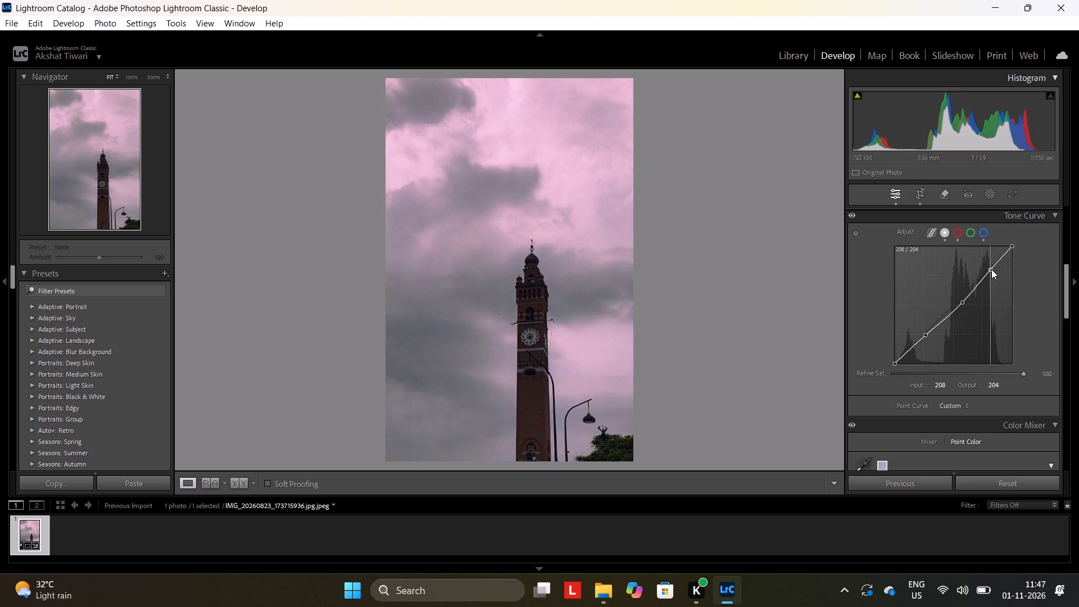
left_click_drag(991, 269, 993, 265)
Set the photo's Contrast to +12 and Exposure to +0.10 in the Basic adjustments.
scroll(993, 265, "up", 2)
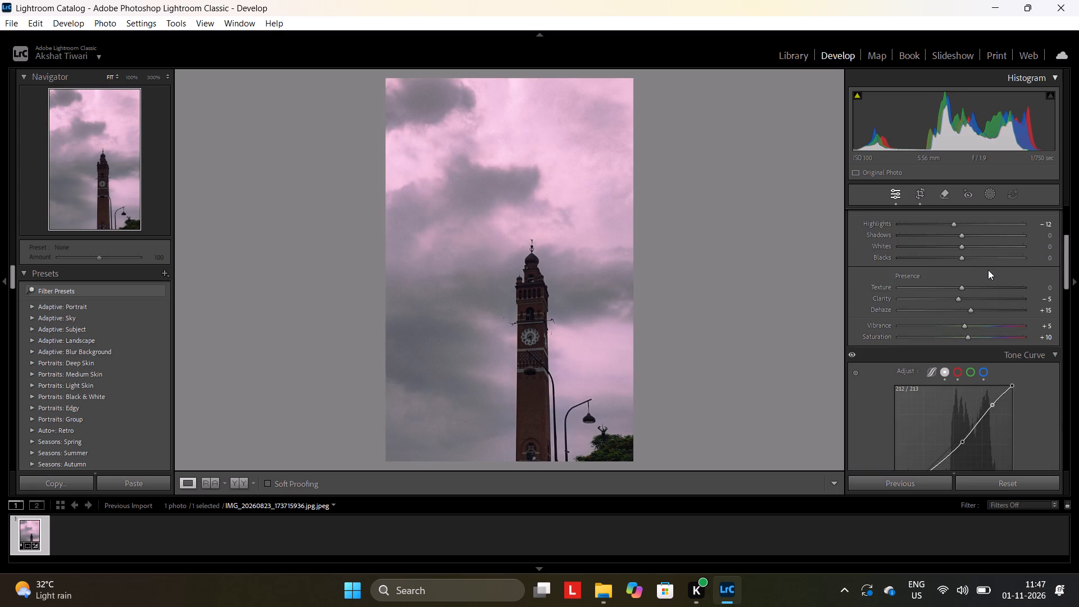
scroll(1023, 284, "up", 3)
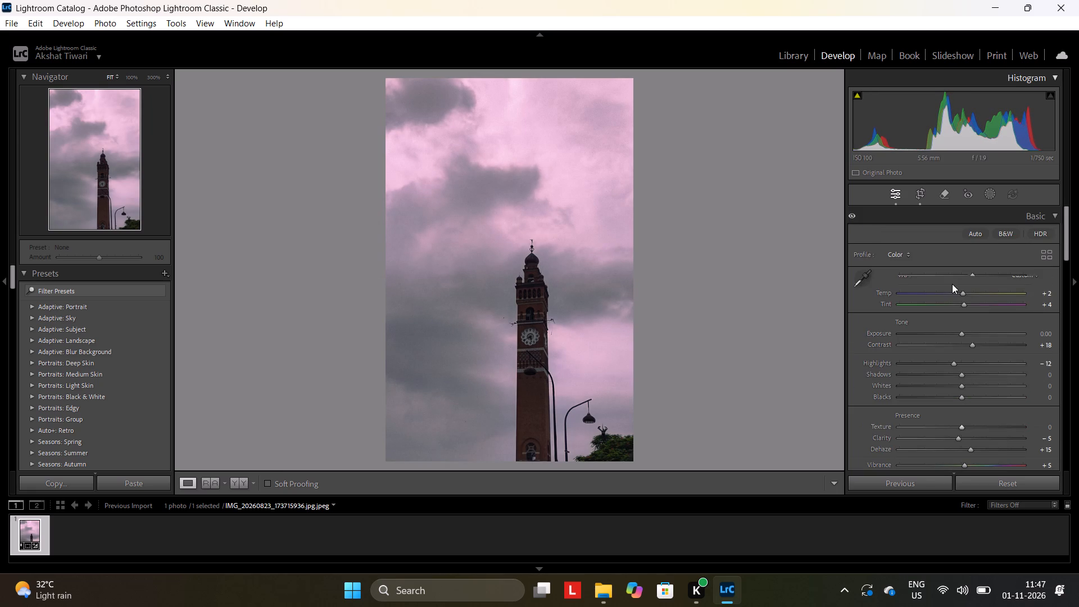
scroll(952, 284, "up", 3)
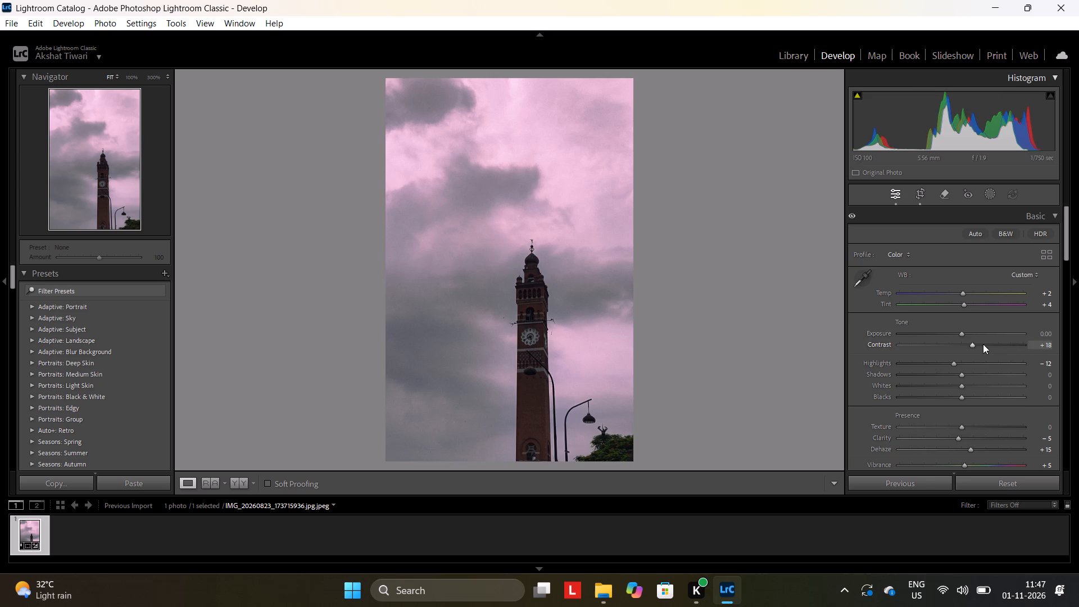
left_click(973, 344)
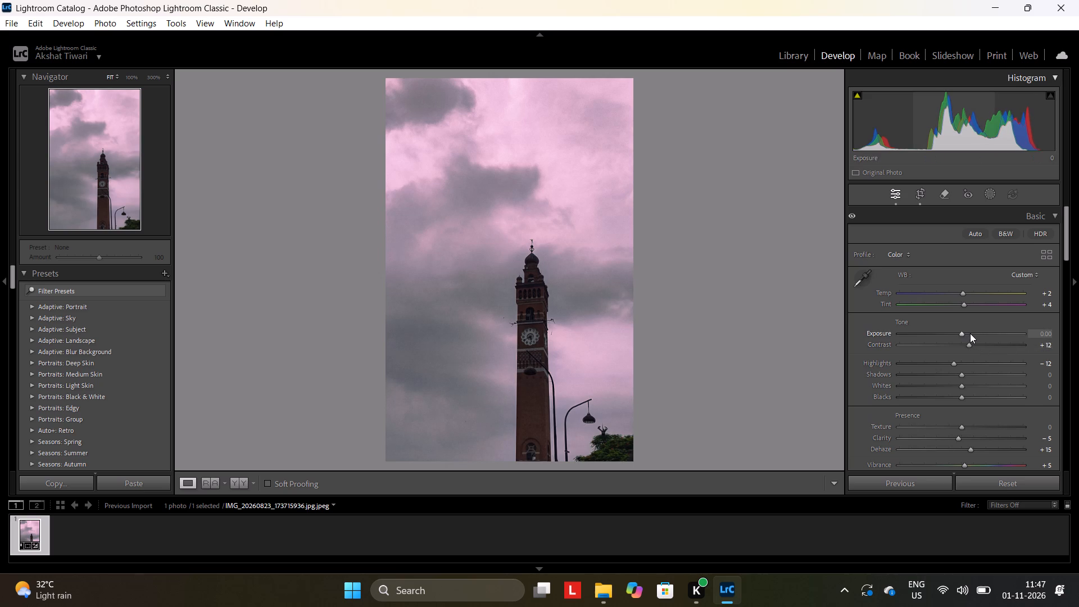
left_click(970, 333)
scroll(969, 333, "down", 7)
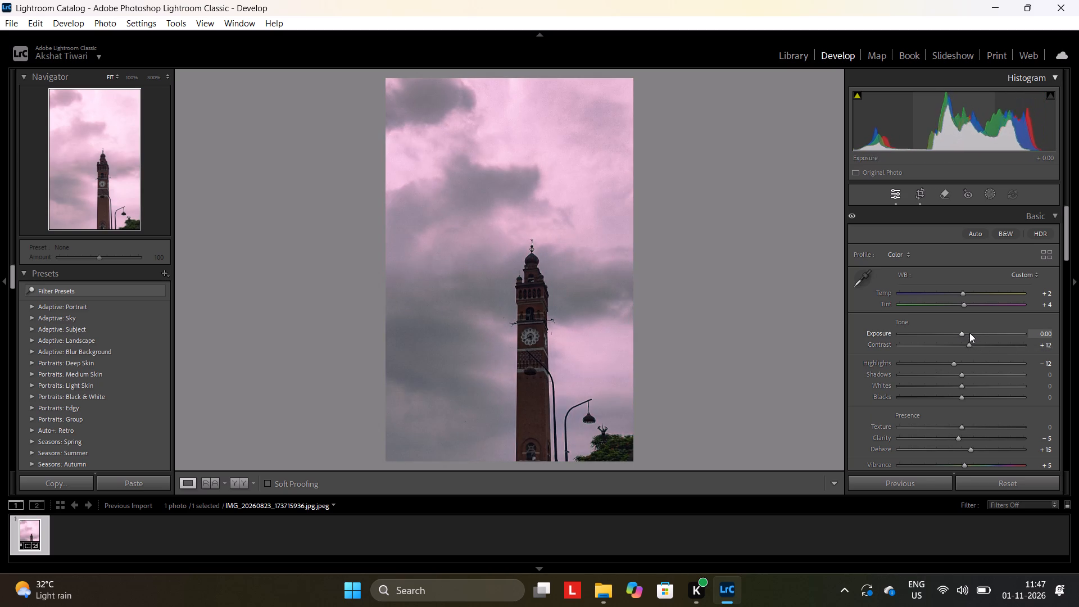
scroll(969, 333, "up", 1)
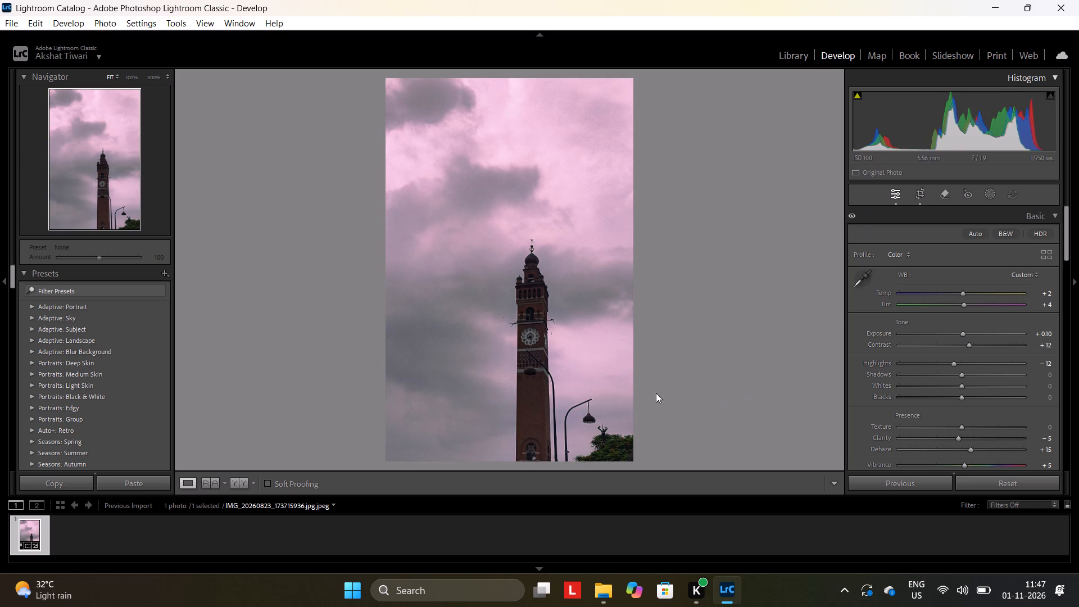
Examine the grain around the tower's clock face at 100% zoom and return to the fitted view.
scroll(683, 378, "down", 7)
scroll(919, 373, "down", 20)
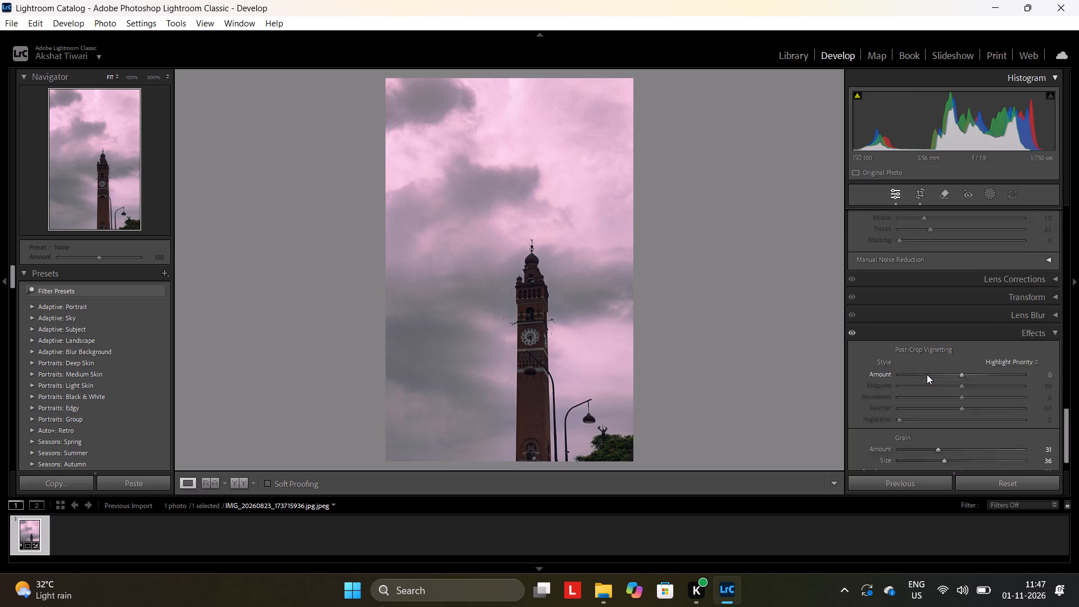
scroll(927, 374, "down", 20)
scroll(927, 374, "down", 4)
left_click(550, 343)
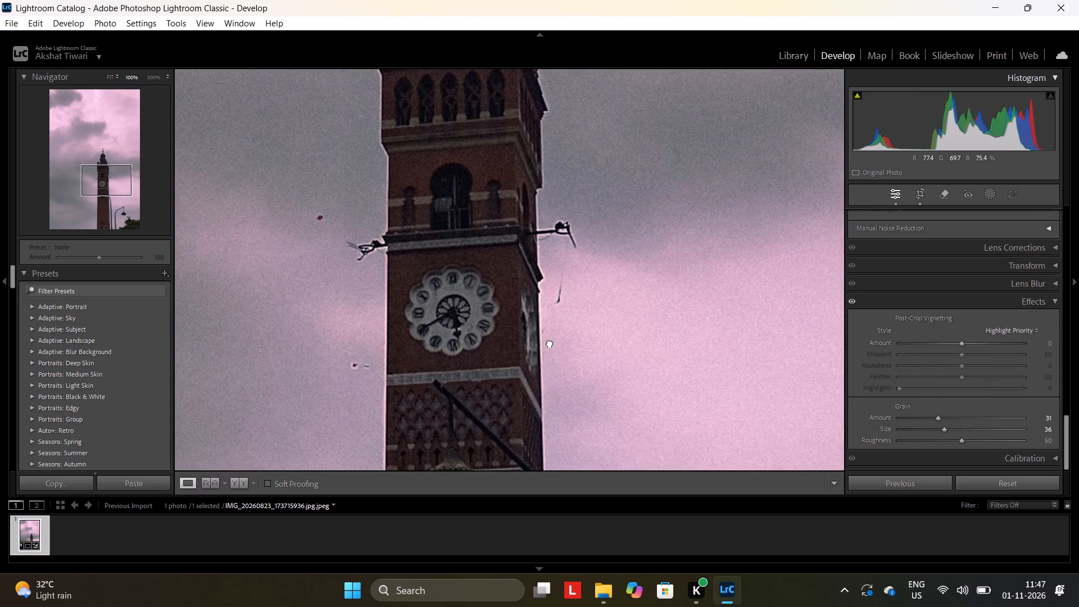
left_click(550, 343)
double_click(550, 343)
left_click(550, 343)
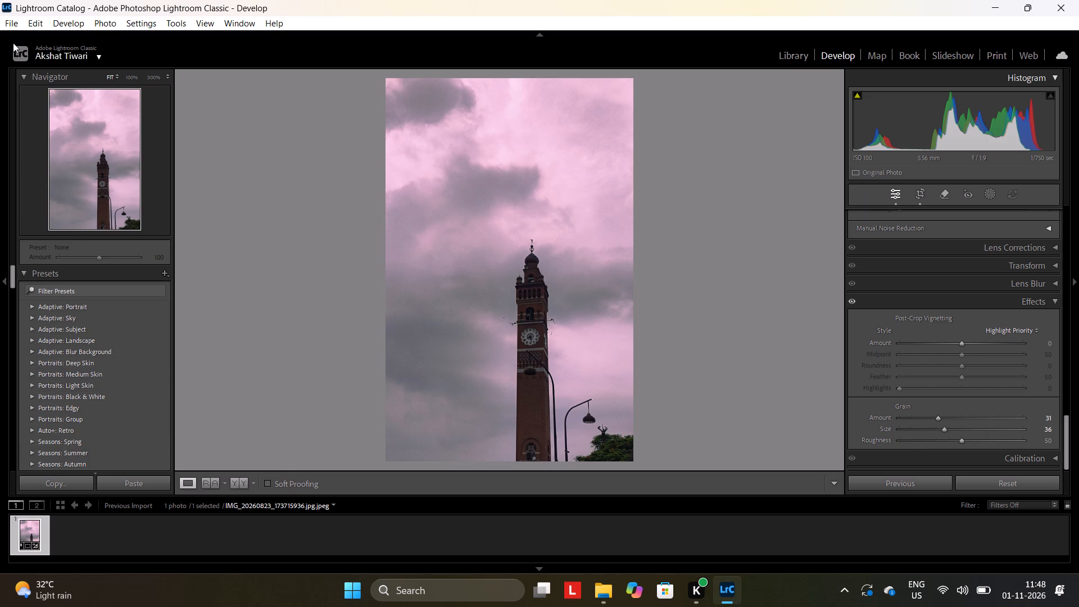
Open the export settings for the clock-tower photo and set the export location to a specific folder.
left_click(8, 22)
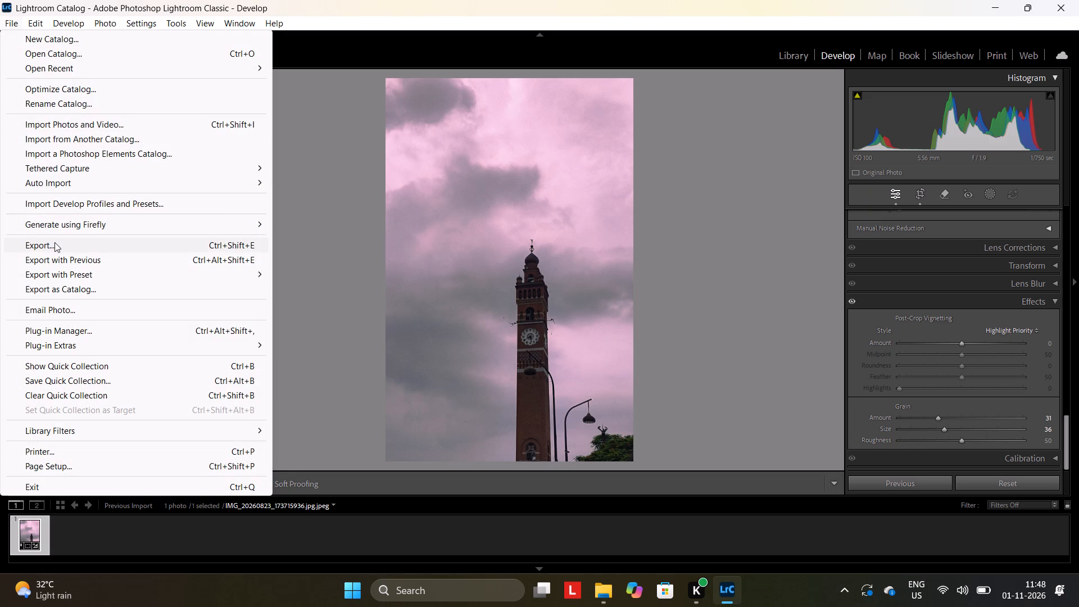
left_click(55, 242)
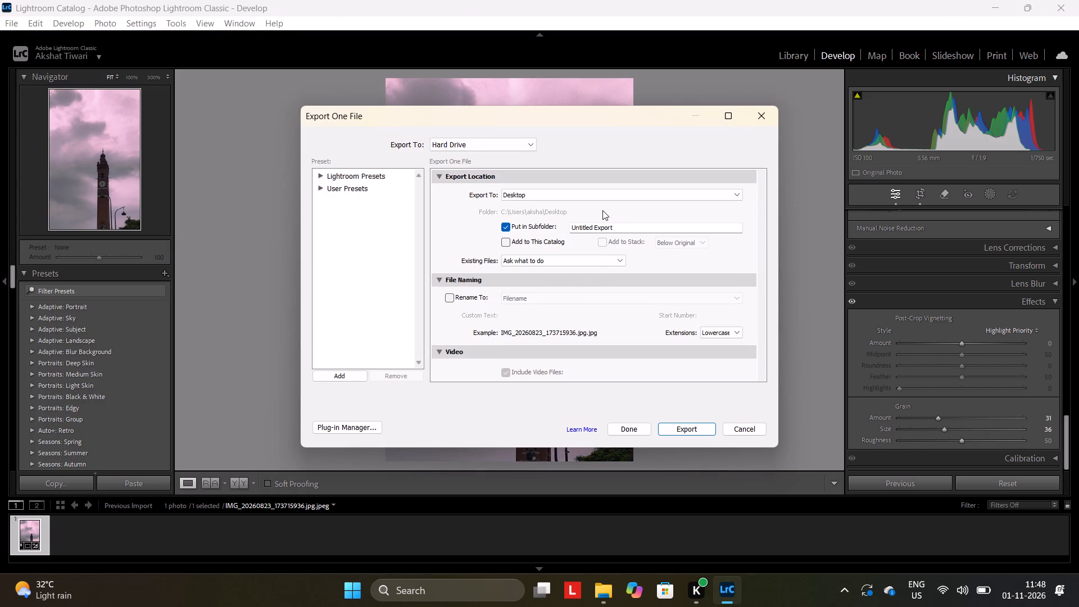
left_click(604, 197)
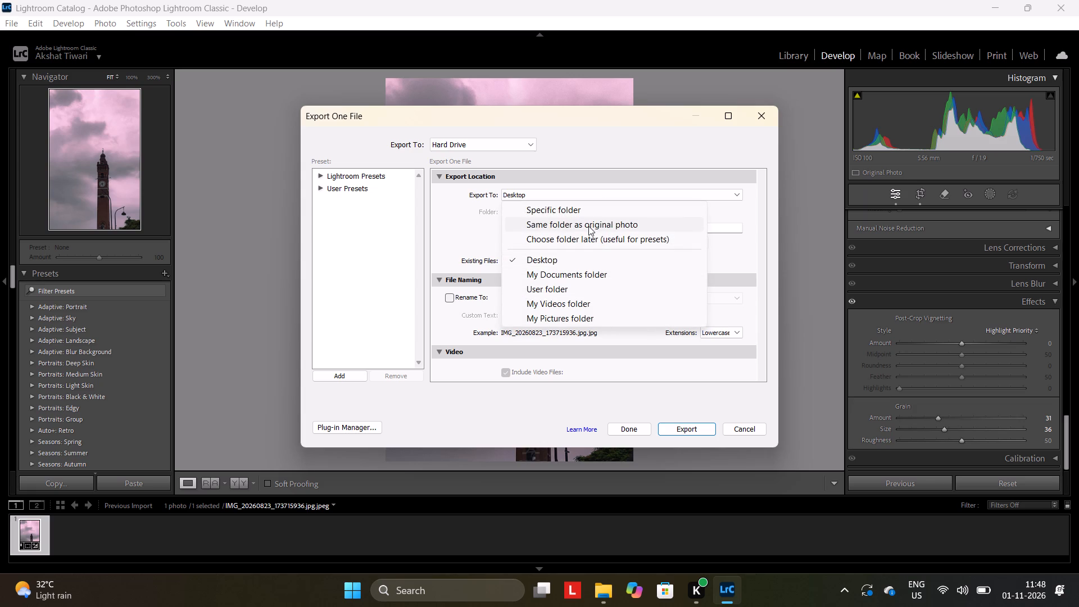
left_click(596, 207)
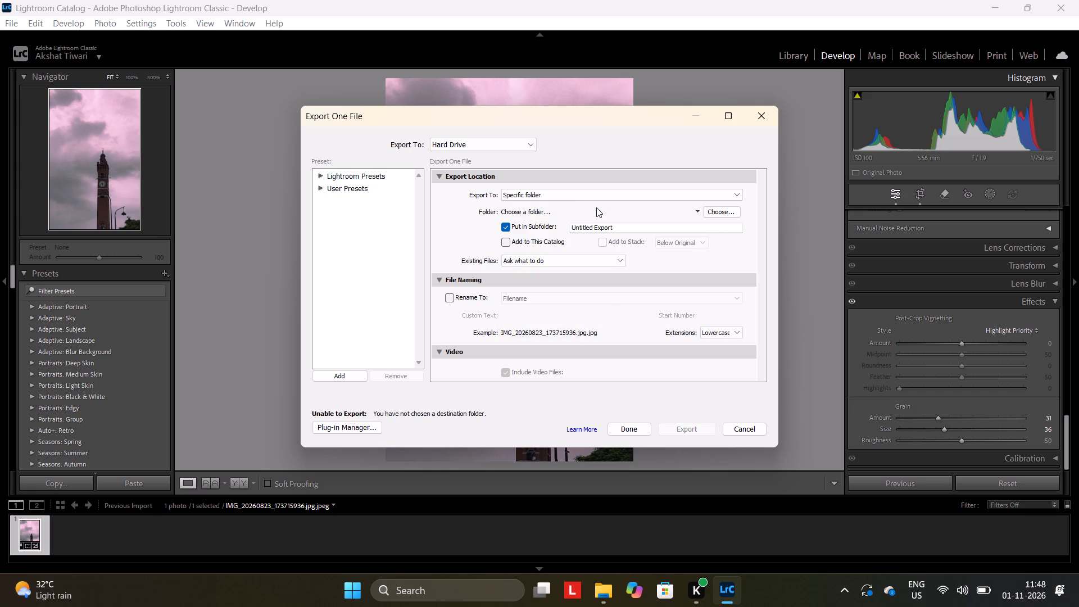
Browse for the export destination to the lightroom pc folder on the Windows-SSD (C:) drive.
left_click(720, 214)
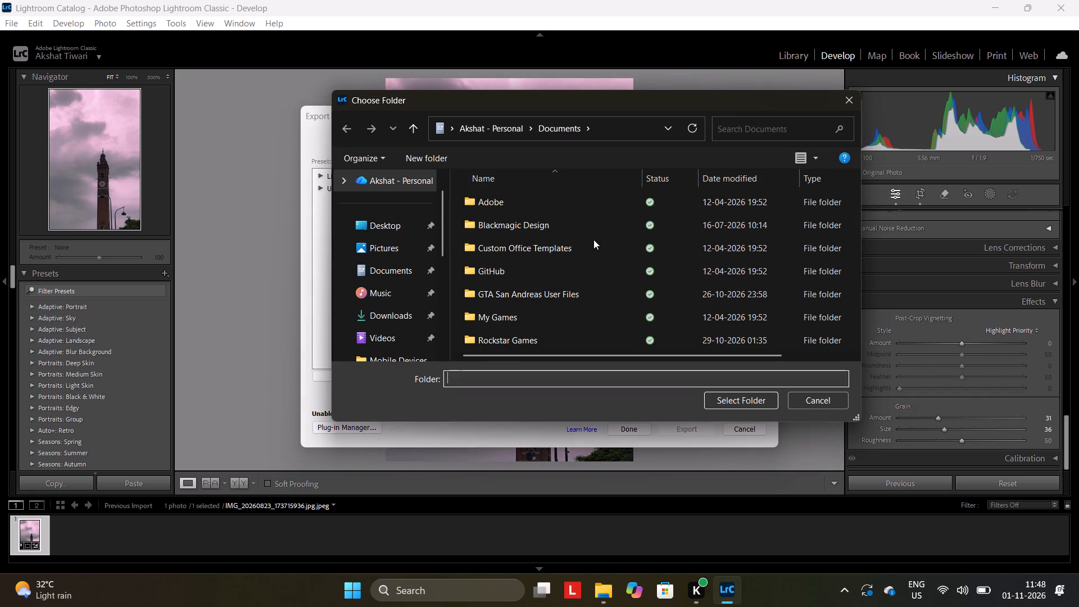
scroll(583, 246, "down", 7)
scroll(516, 266, "up", 6)
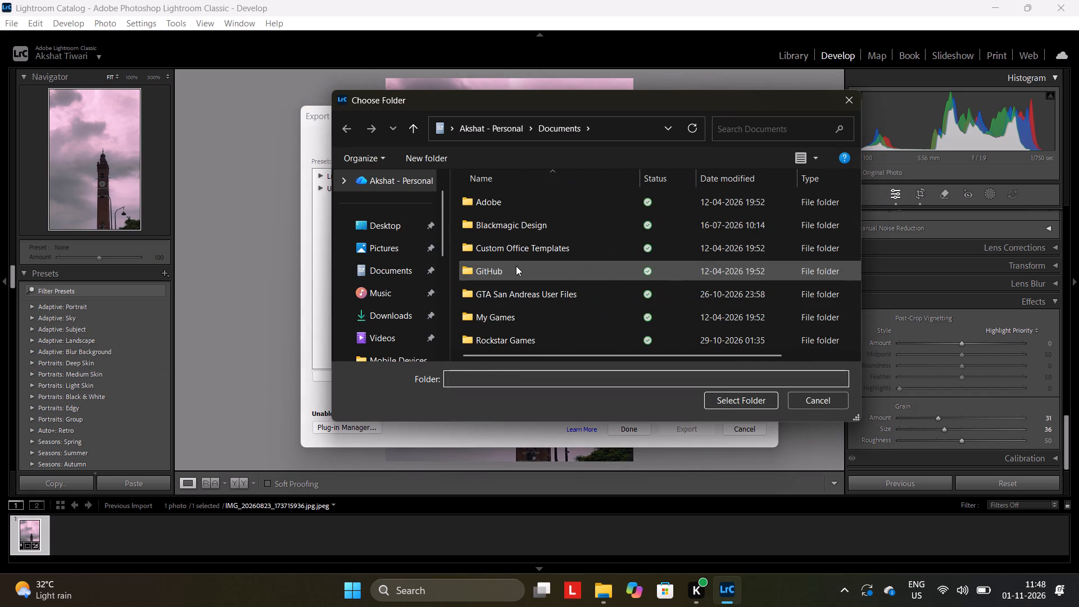
scroll(516, 266, "up", 2)
scroll(397, 299, "down", 5)
left_click(400, 296)
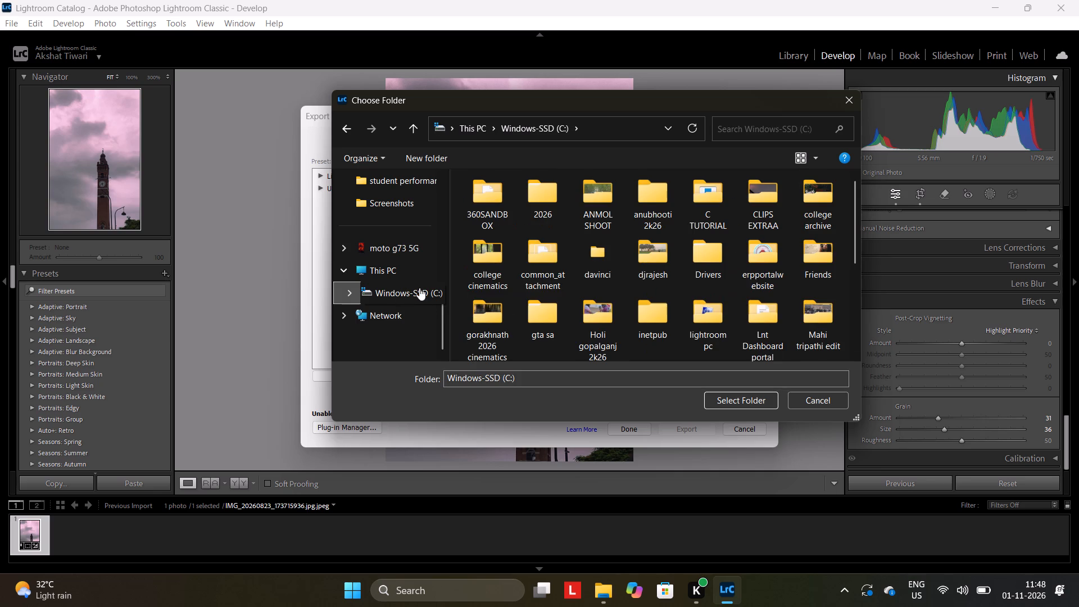
double_click(687, 309)
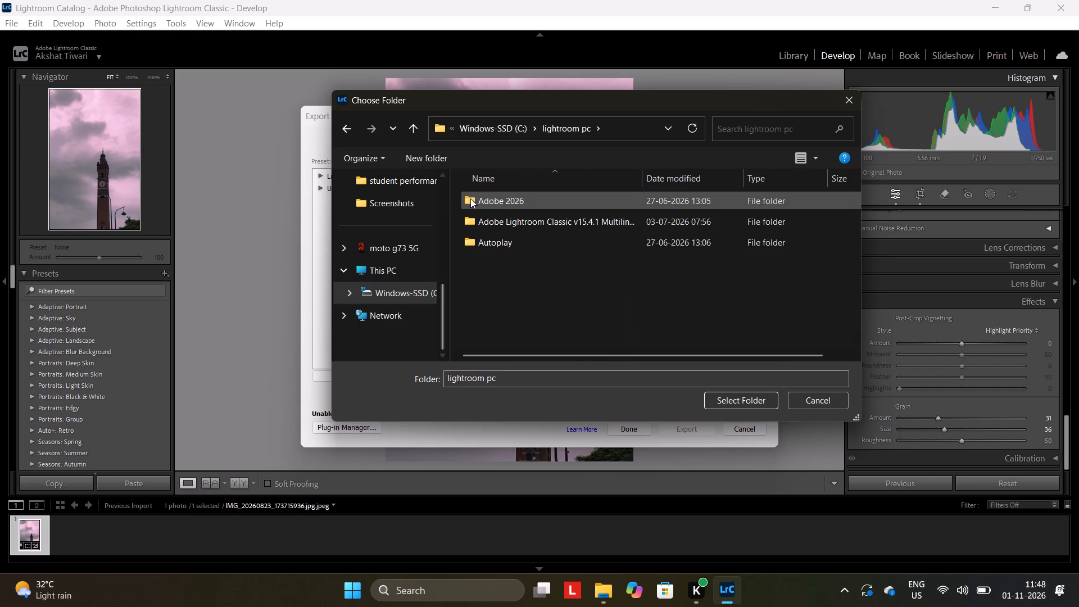
double_click(474, 200)
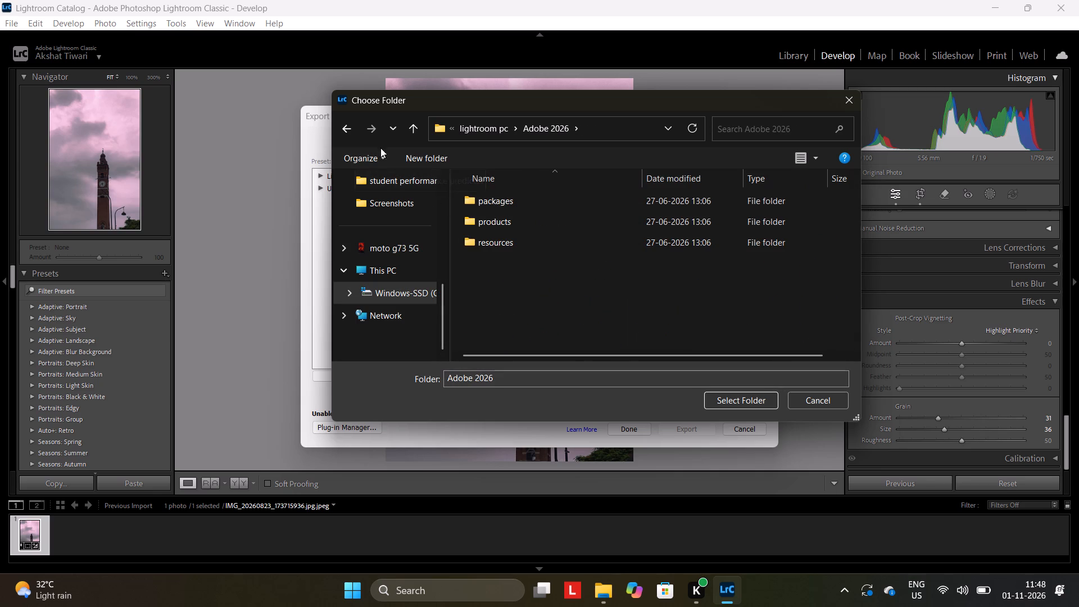
left_click(350, 134)
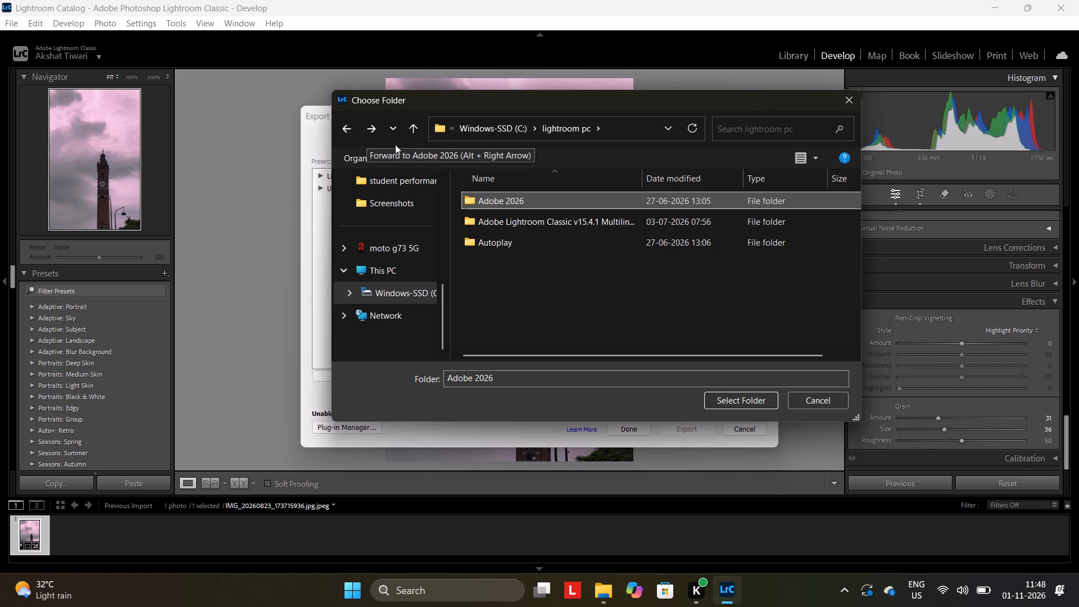
Create a new folder named exports inside the lightroom pc folder.
left_click(433, 161)
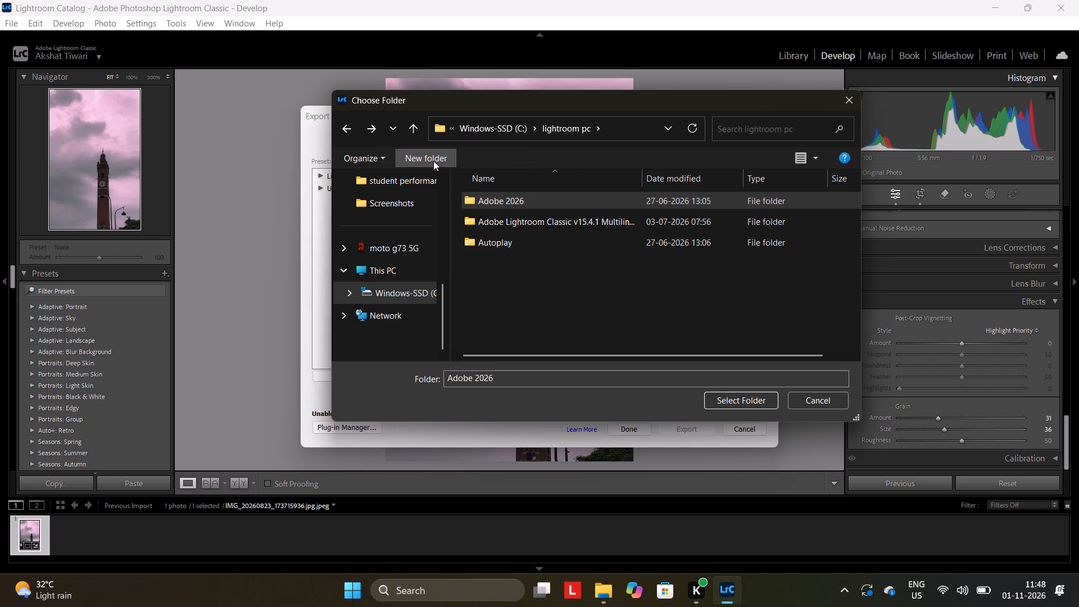
key("BackSpace")
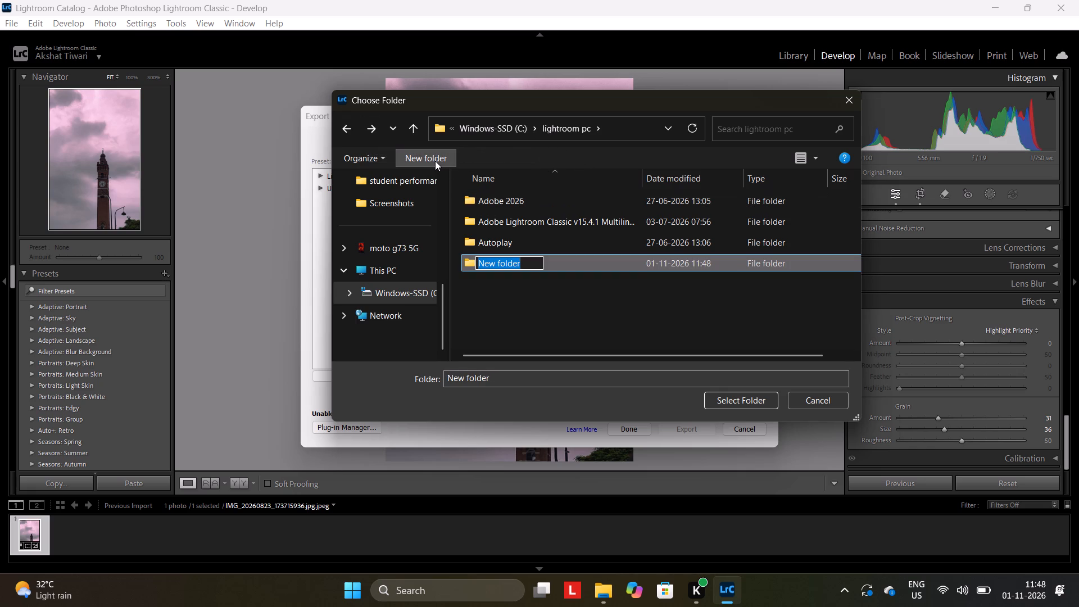
type("exportz")
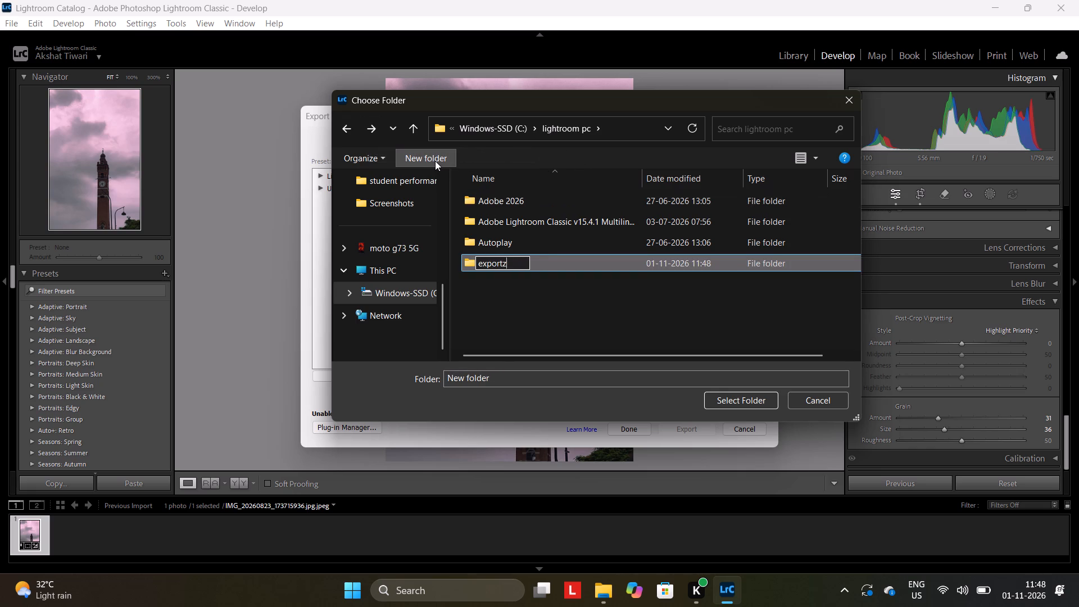
key("BackSpace")
key("s")
key("Return")
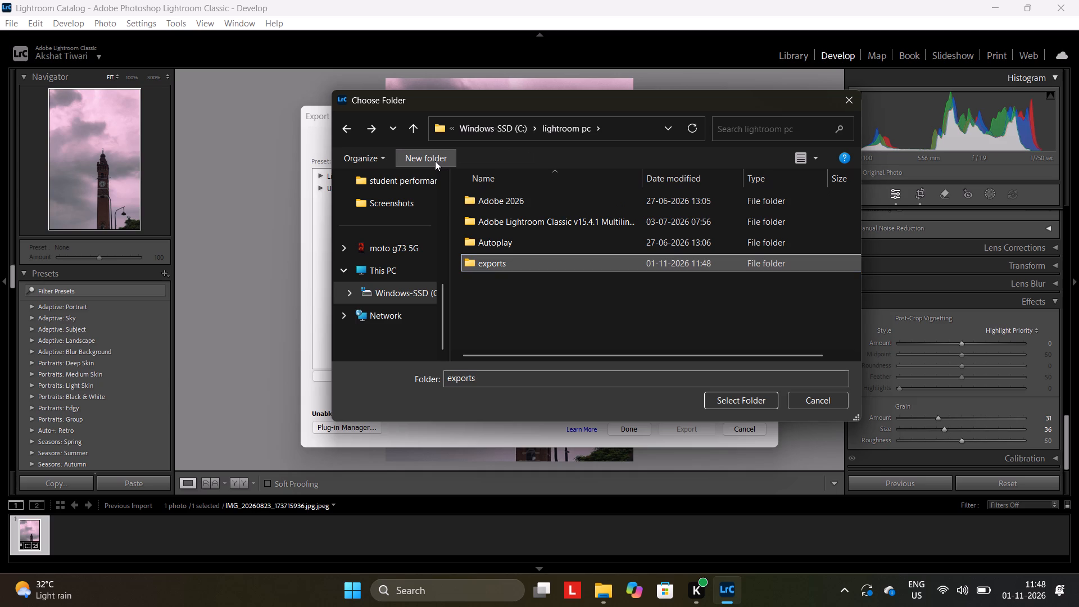
Choose the exports folder as the destination and export the photo.
left_click(513, 261)
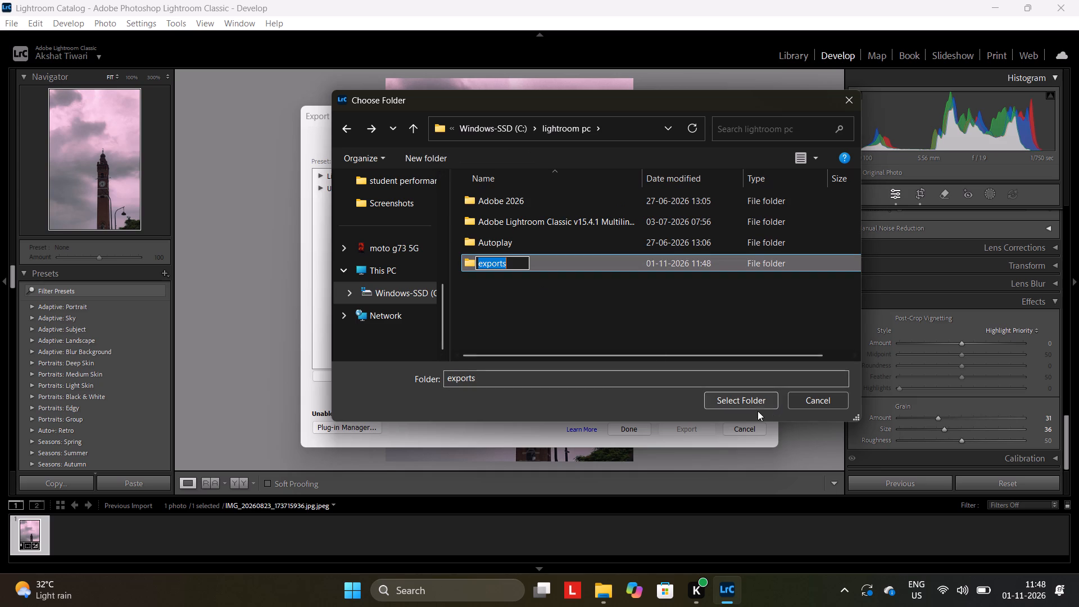
left_click(754, 407)
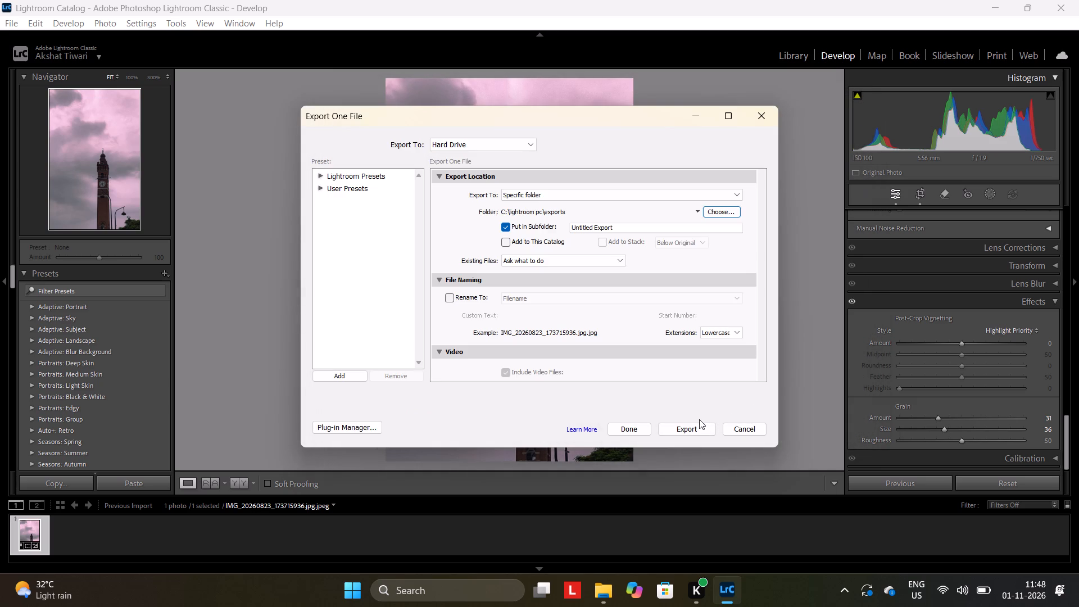
left_click(672, 428)
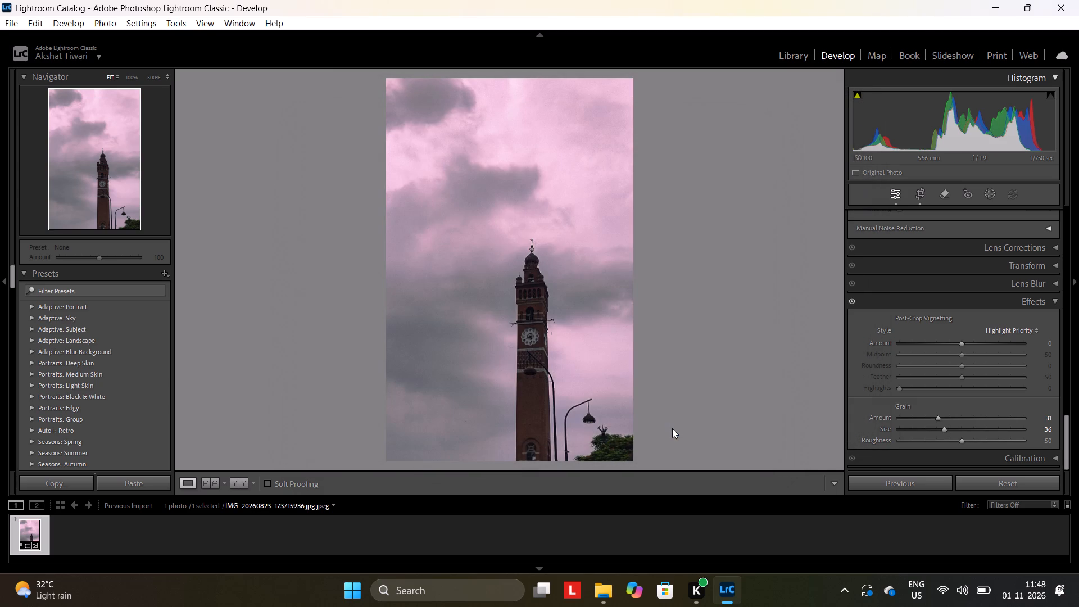